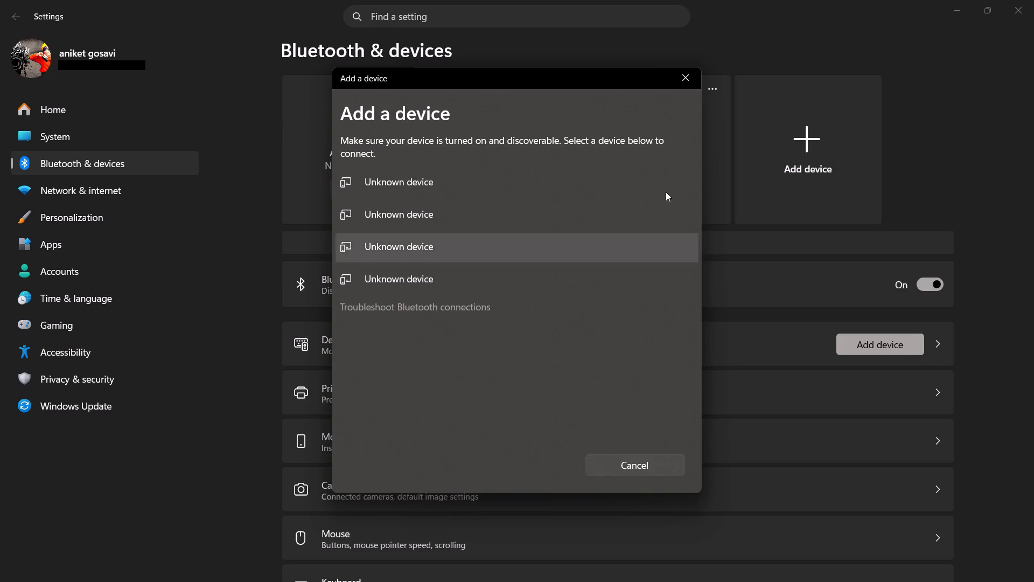
# Close the open device-pairing dialog and look through the Bluetooth & devices settings page.
pyautogui.click(688, 79)
pyautogui.scroll(-7, 494, 387)
pyautogui.scroll(1, 494, 387)
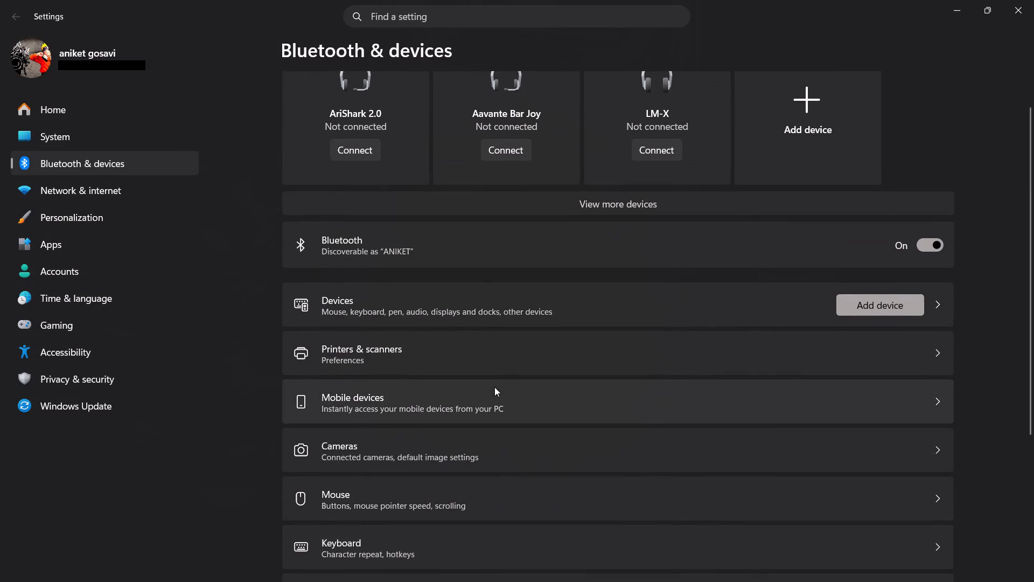
pyautogui.scroll(1, 494, 387)
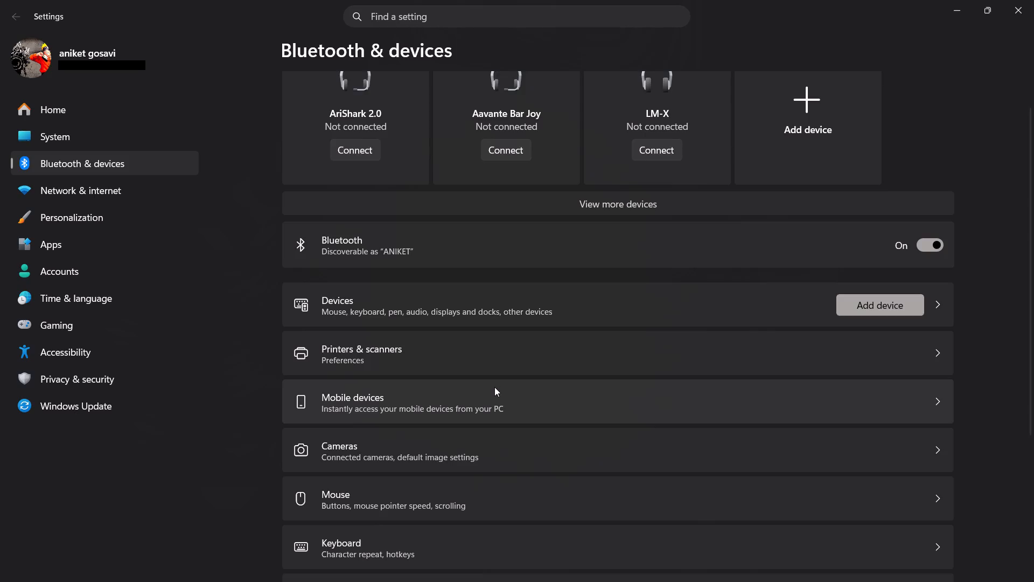
pyautogui.scroll(2, 494, 387)
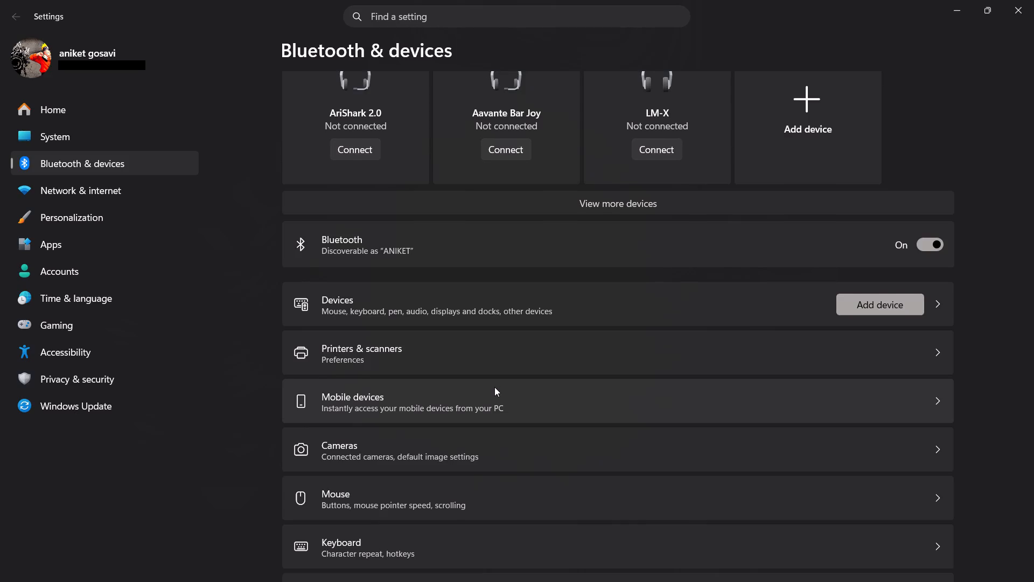
pyautogui.scroll(-1, 494, 387)
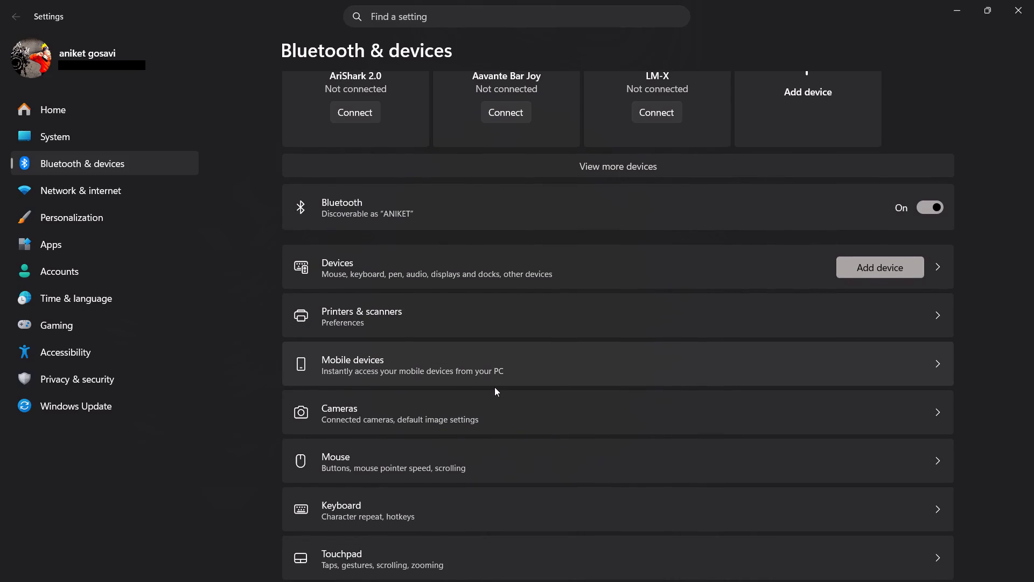
pyautogui.scroll(-2, 494, 387)
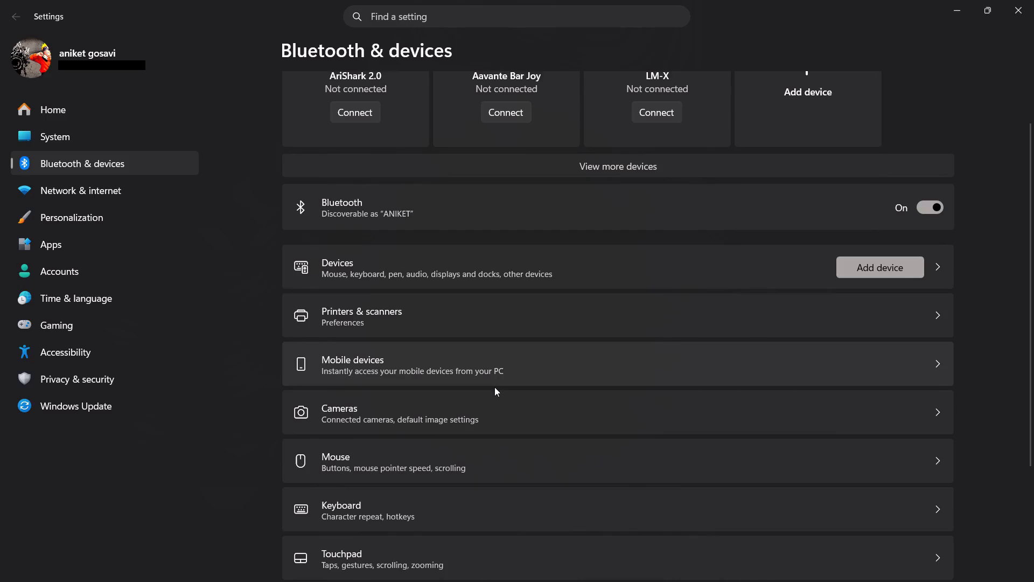
pyautogui.scroll(-2, 494, 387)
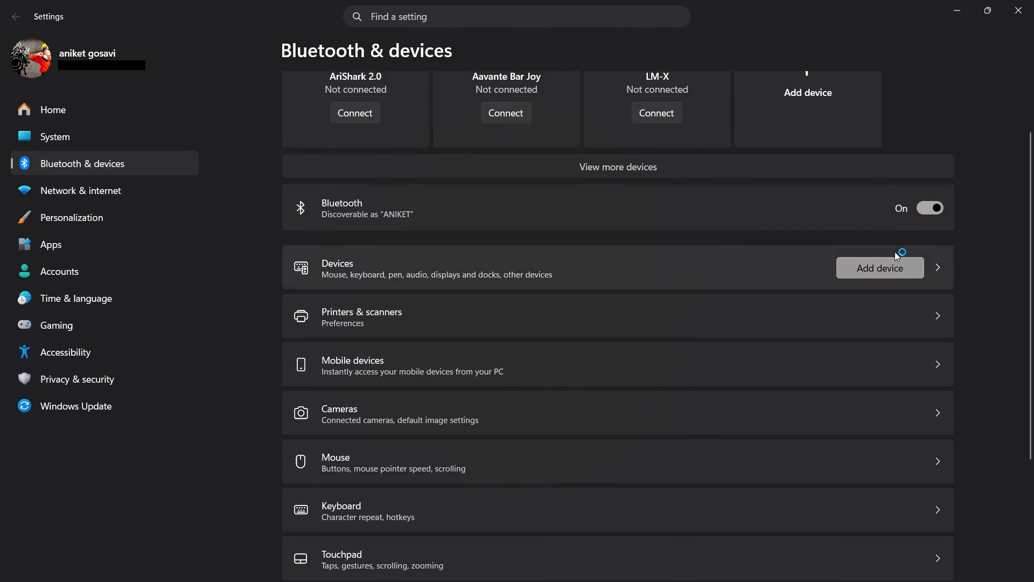
# Search for nearby Bluetooth devices to add, check the discovered list, and dismiss it without pairing.
pyautogui.click(892, 268)
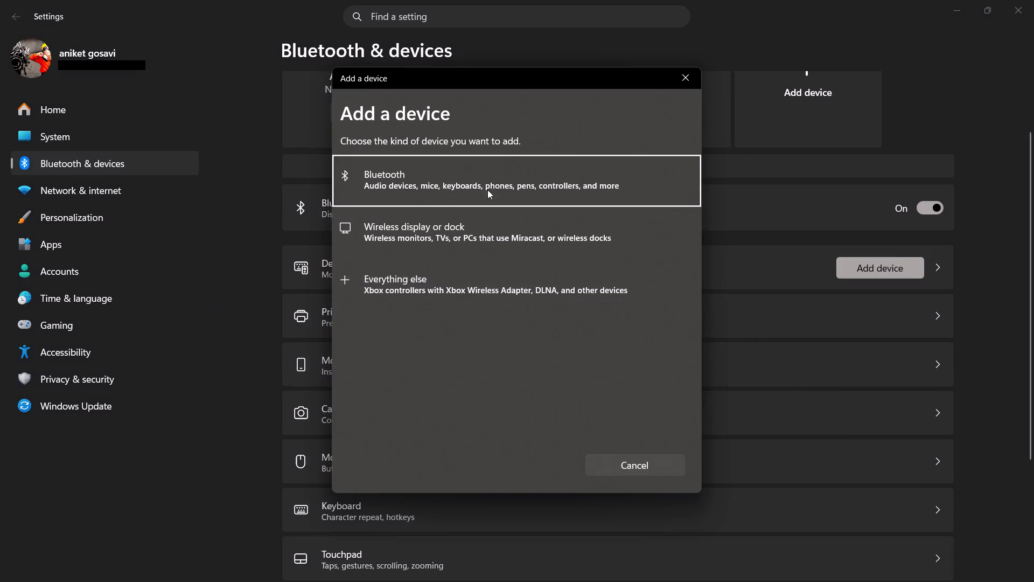
pyautogui.click(487, 190)
pyautogui.click(474, 168)
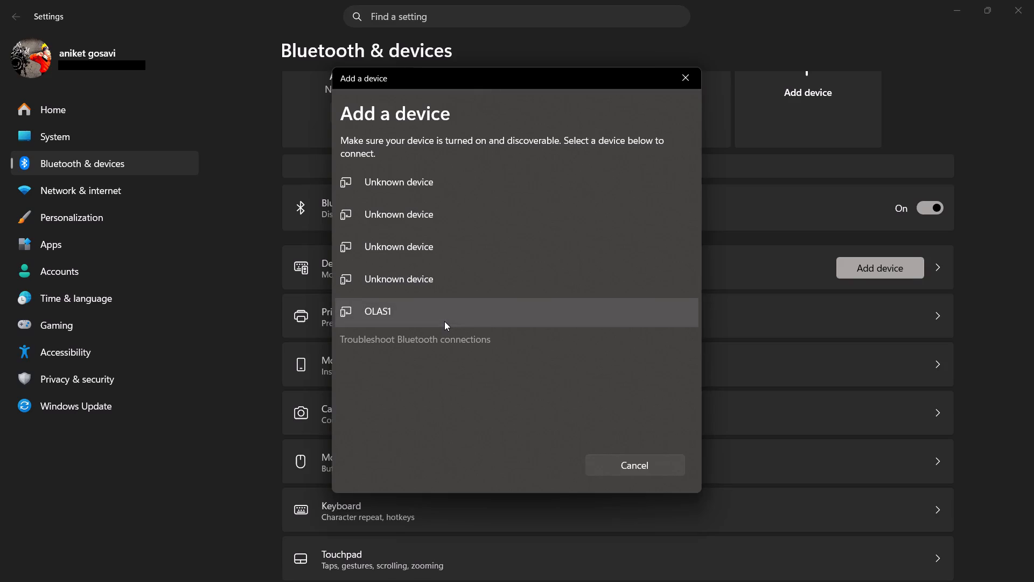
pyautogui.click(687, 82)
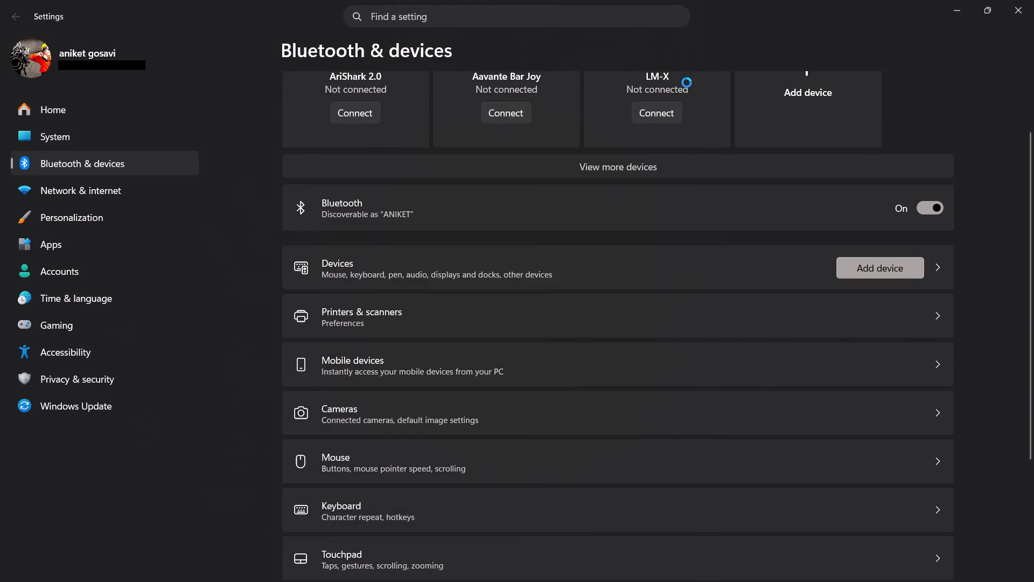
# Close the Settings window.
pyautogui.click(1031, 12)
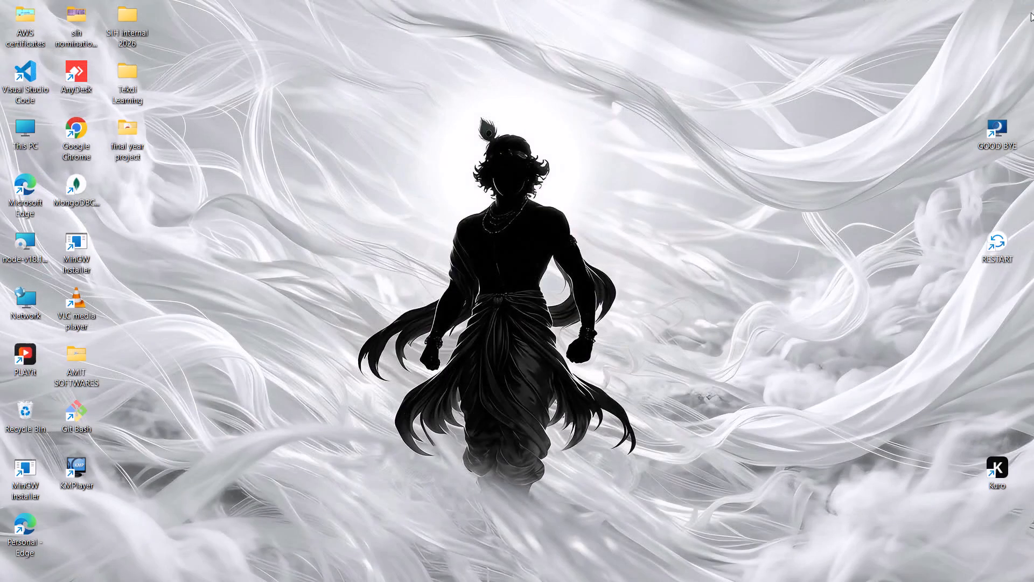
# Switch to Google Chrome with the first listed profile and maximize its window.
pyautogui.hotkey('alt', 'Tab')
pyautogui.press('super+3')
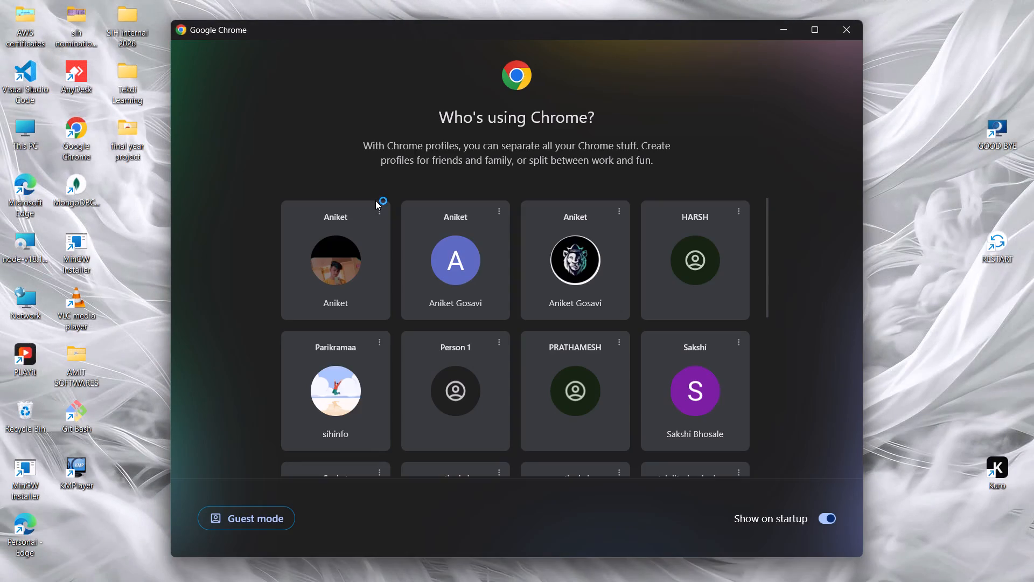
pyautogui.click(368, 228)
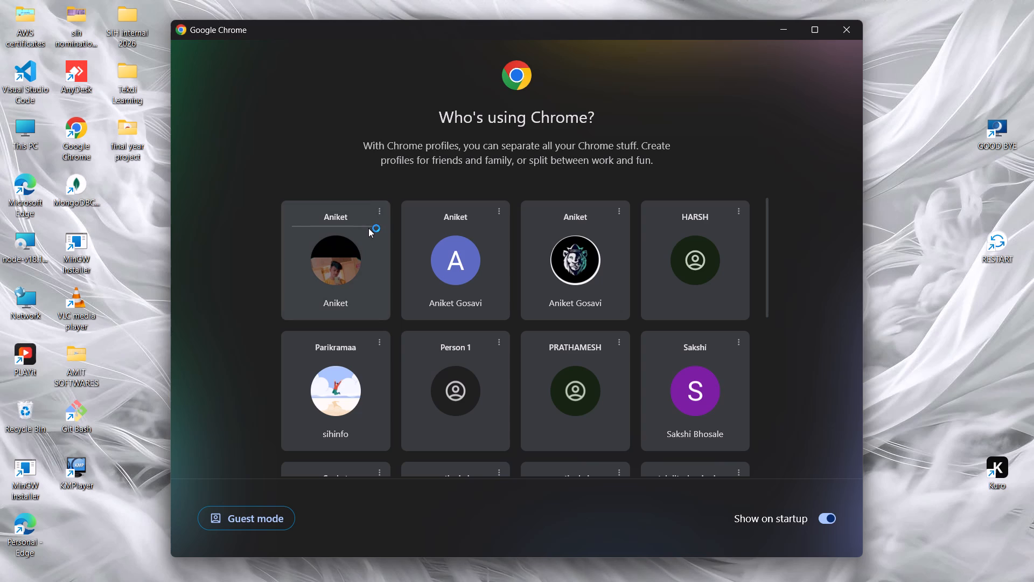
pyautogui.click(354, 254)
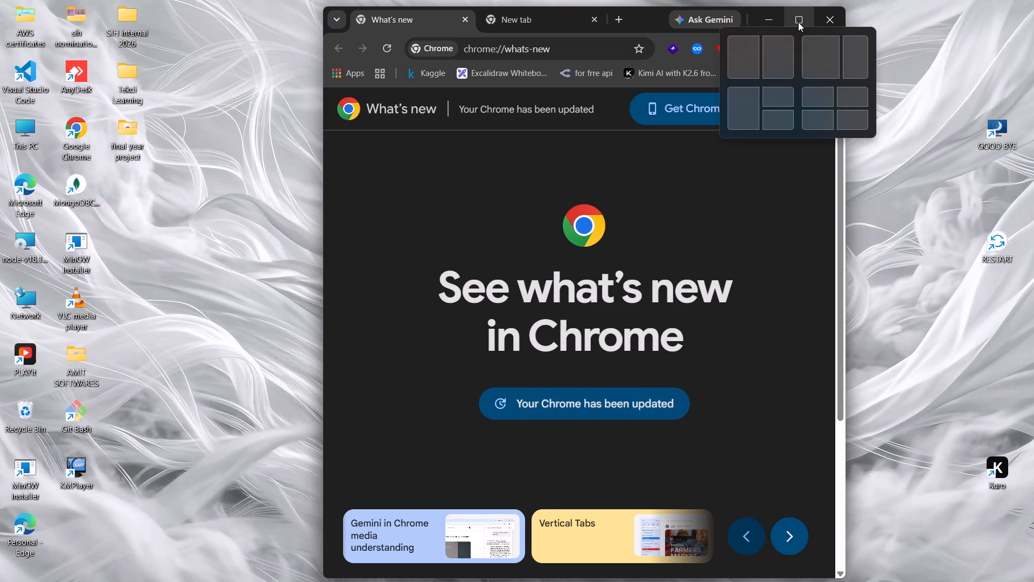
pyautogui.click(798, 22)
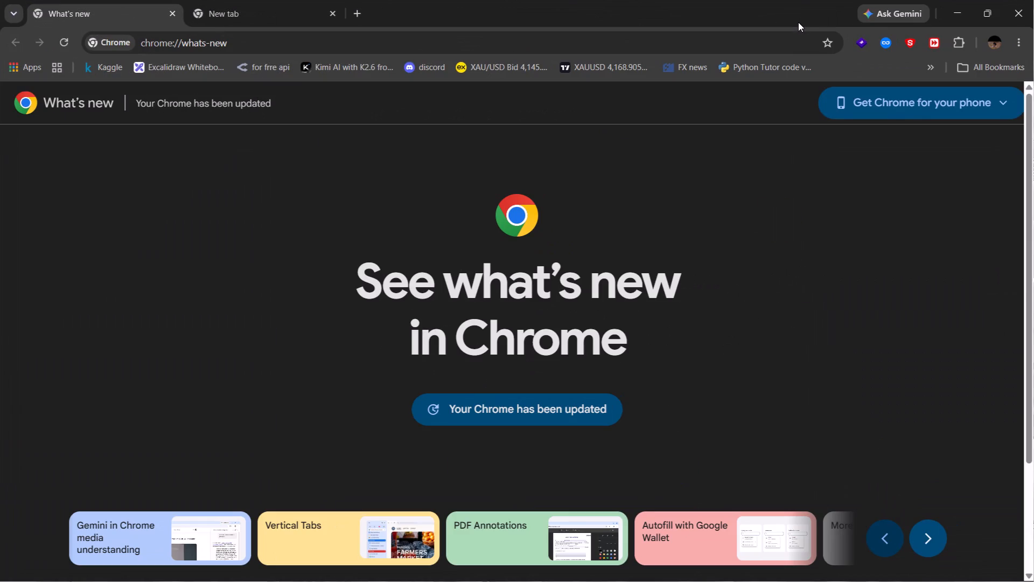
# Reopen the previously closed browser tabs, including the TradingView XAUUSD chart, and close the leftover What's new window.
pyautogui.hotkey('ctrl', 'shift', 't')
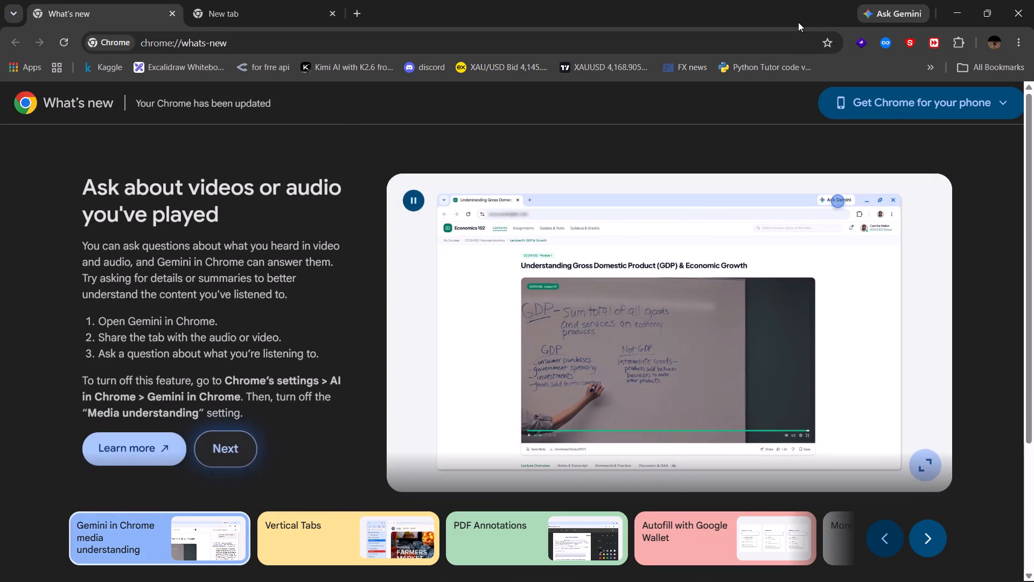
pyautogui.hotkey('ctrl', 'shift', 't')
pyautogui.hotkey('alt', 'Tab')
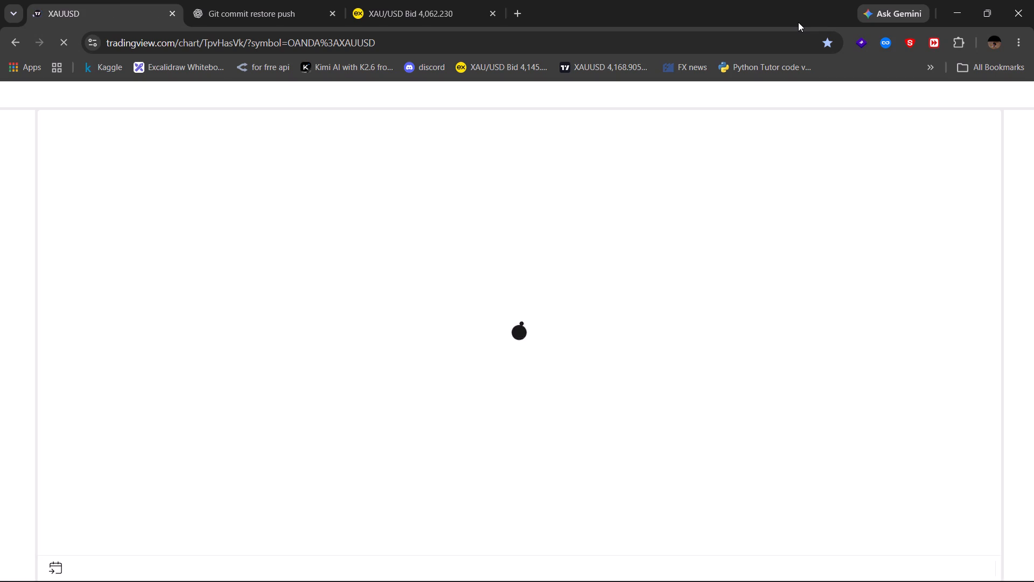
pyautogui.click(1030, 2)
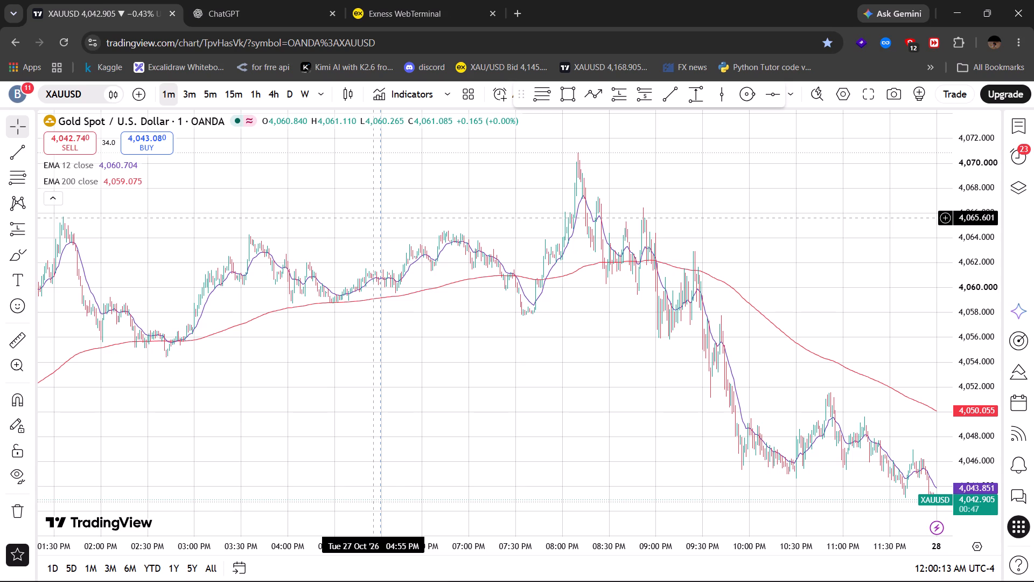
# Review the 1-minute XAUUSD chart and switch it to the 5-minute timeframe.
pyautogui.moveTo(374, 218); pyautogui.dragTo(190, 278)
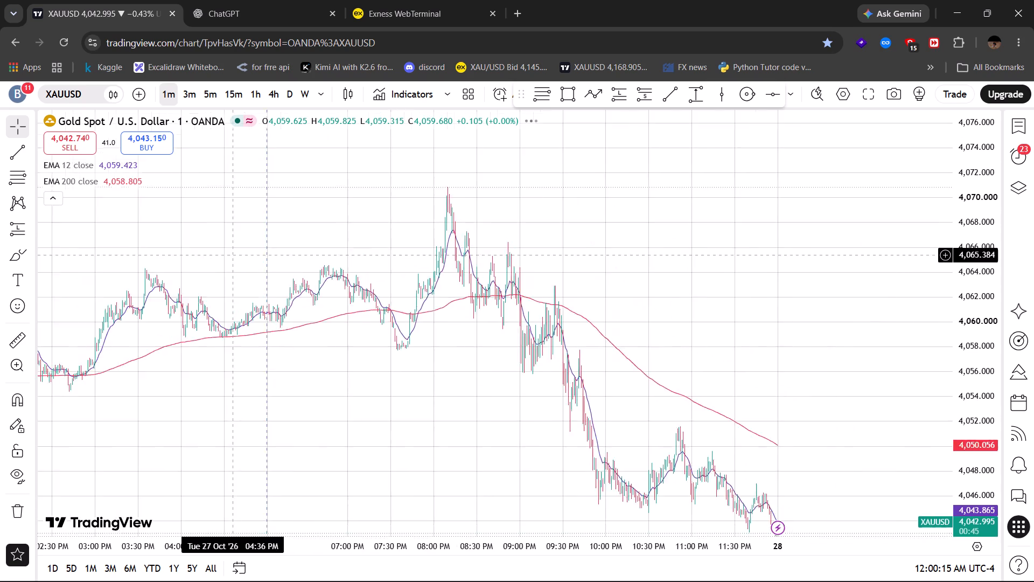
pyautogui.moveTo(190, 278); pyautogui.dragTo(652, 214)
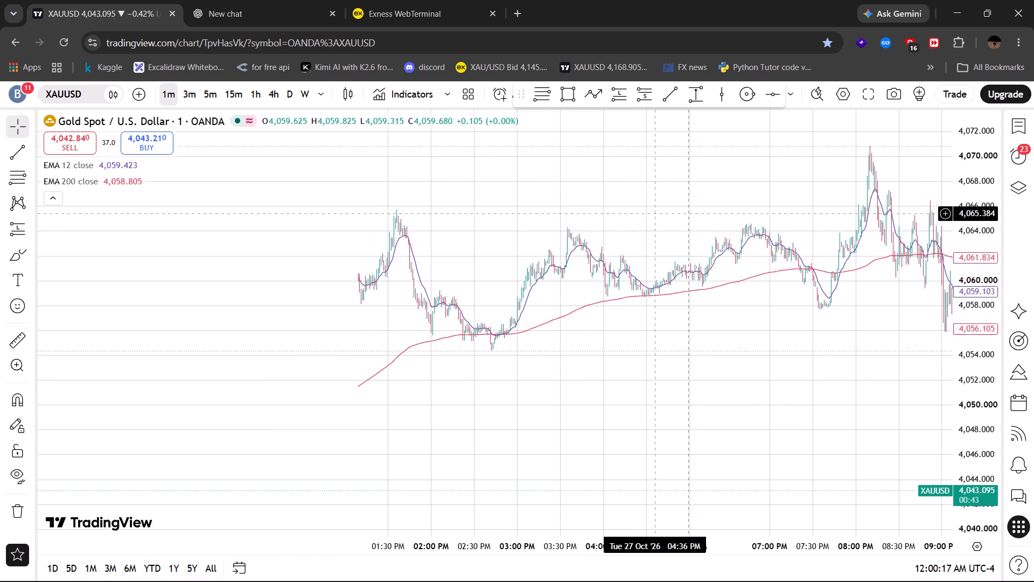
pyautogui.moveTo(652, 214); pyautogui.dragTo(497, 227)
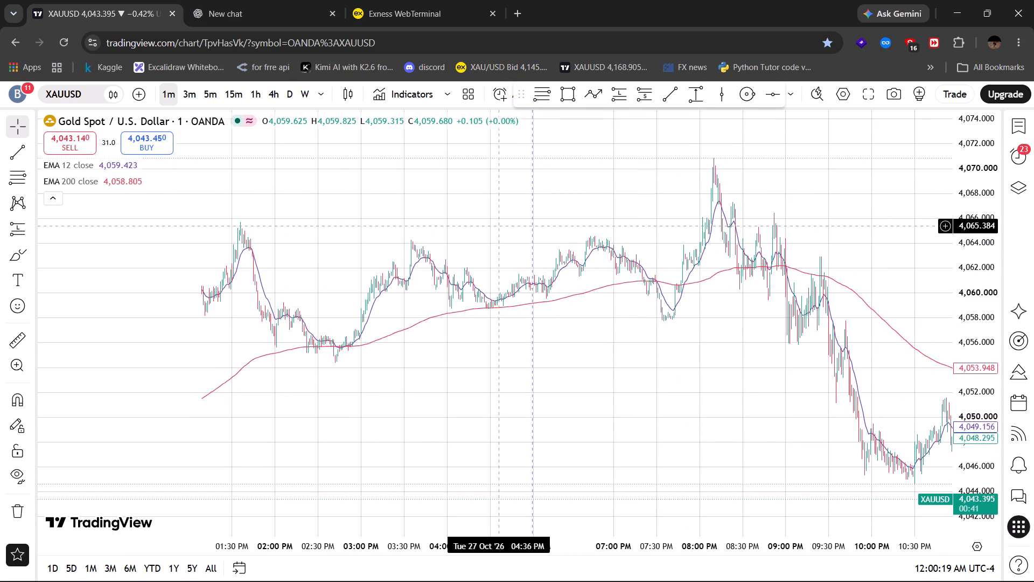
pyautogui.moveTo(497, 227); pyautogui.dragTo(425, 240)
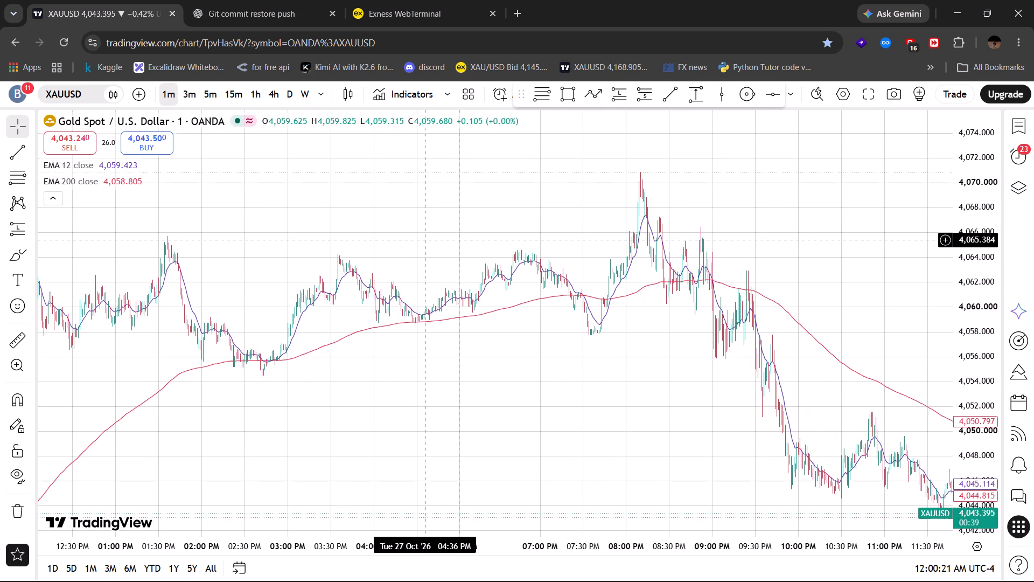
pyautogui.click(209, 95)
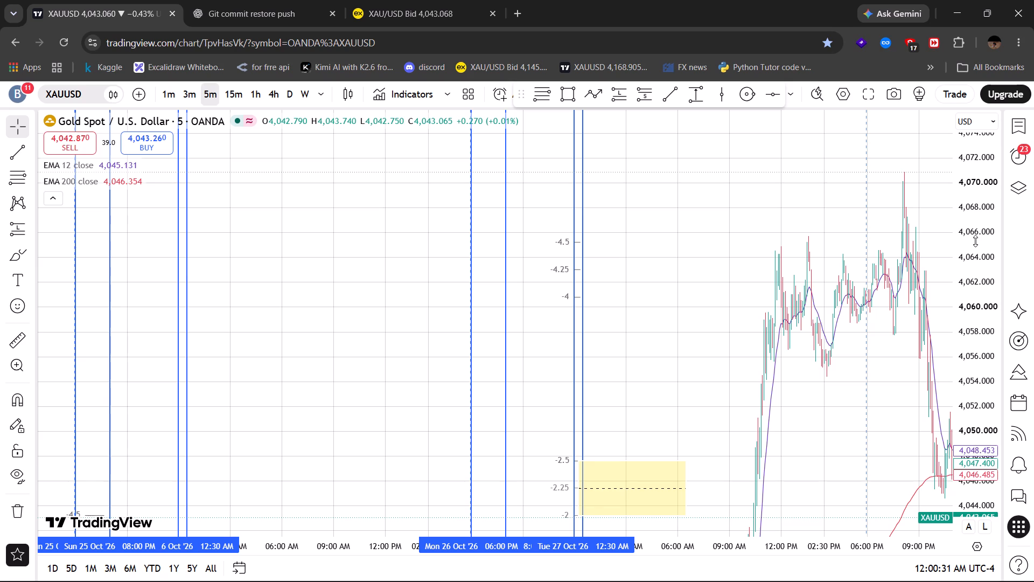
# Examine the 27 October price action on the 5-minute XAUUSD chart with candles enlarged and the day's latest moves in view.
pyautogui.moveTo(975, 241); pyautogui.dragTo(946, 543)
pyautogui.moveTo(762, 391); pyautogui.dragTo(737, 383)
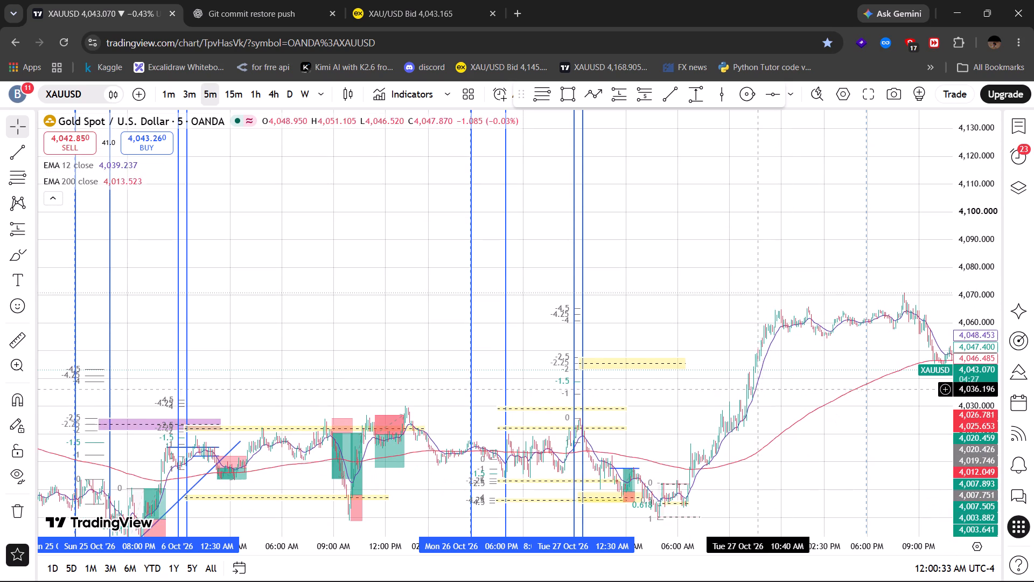
pyautogui.moveTo(737, 383); pyautogui.dragTo(532, 356)
pyautogui.moveTo(575, 350); pyautogui.dragTo(292, 357)
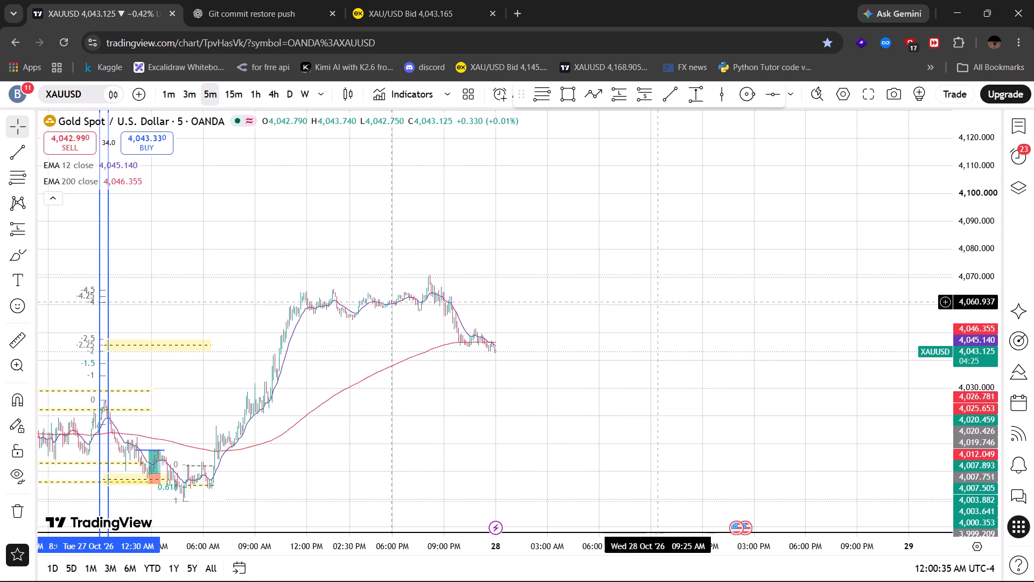
pyautogui.moveTo(984, 256); pyautogui.dragTo(1000, 2)
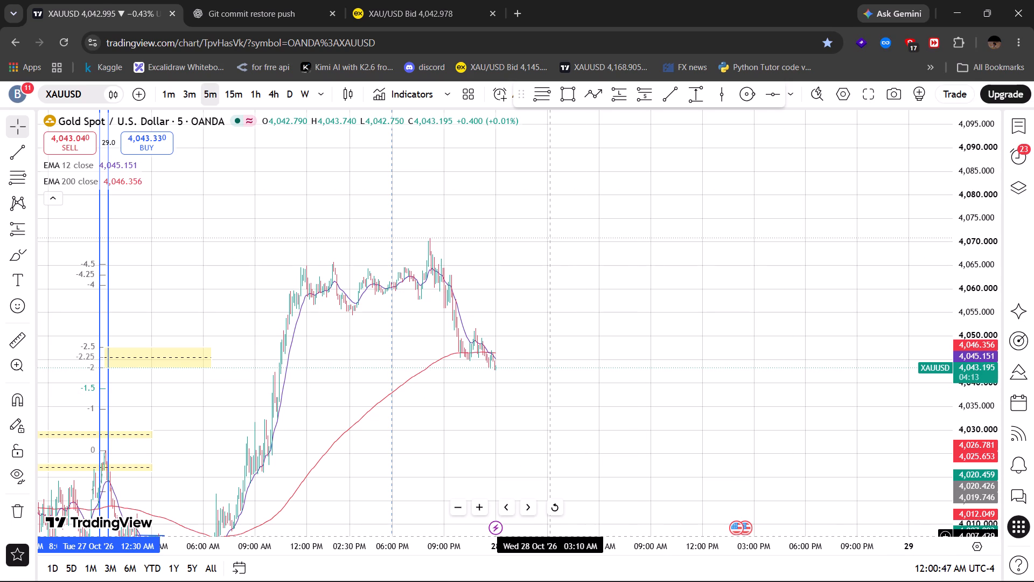
pyautogui.moveTo(549, 548); pyautogui.dragTo(283, 546)
pyautogui.moveTo(255, 380); pyautogui.dragTo(674, 324)
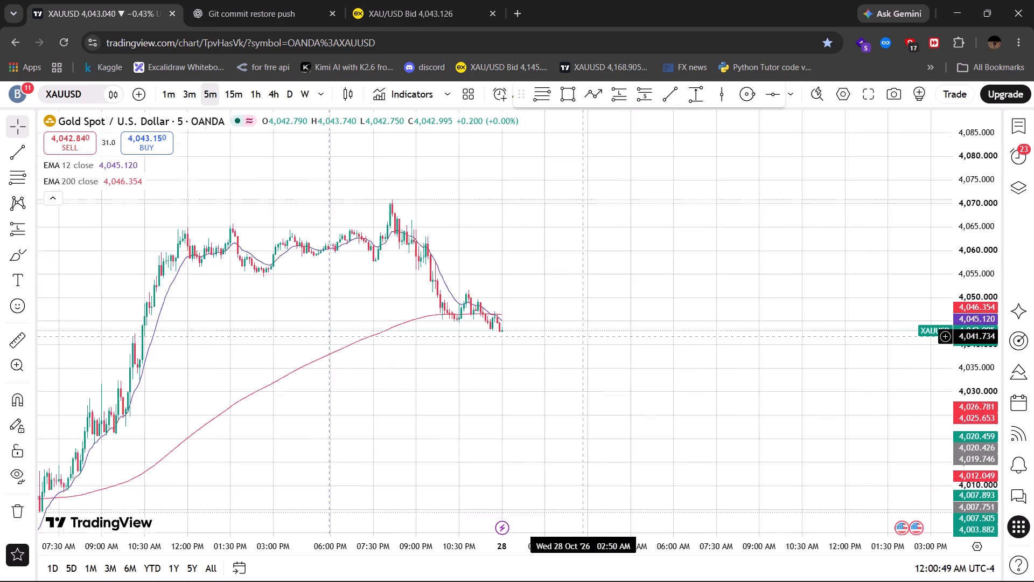
pyautogui.moveTo(674, 324); pyautogui.dragTo(727, 321)
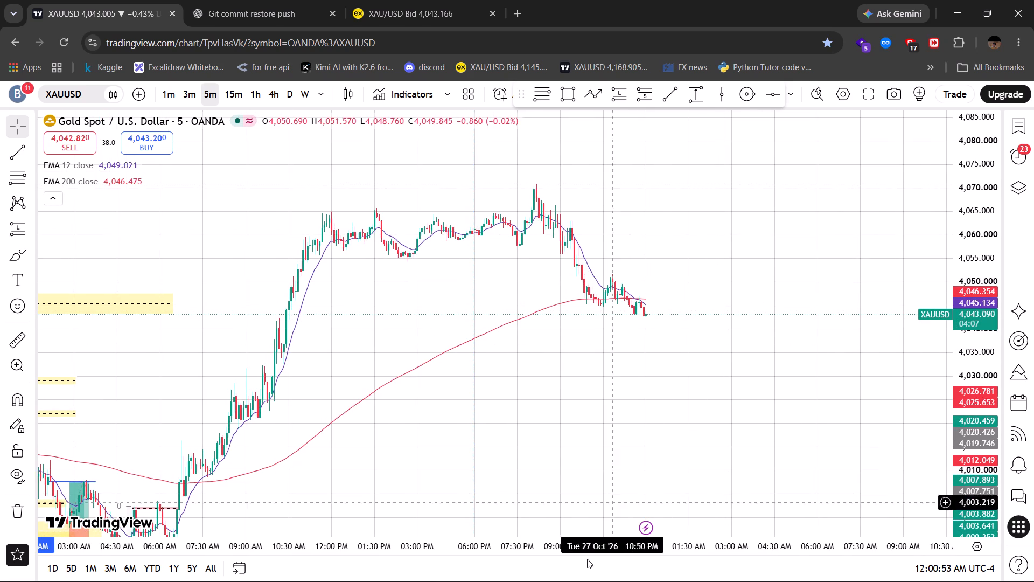
pyautogui.moveTo(583, 546); pyautogui.dragTo(281, 545)
pyautogui.moveTo(494, 421); pyautogui.dragTo(731, 397)
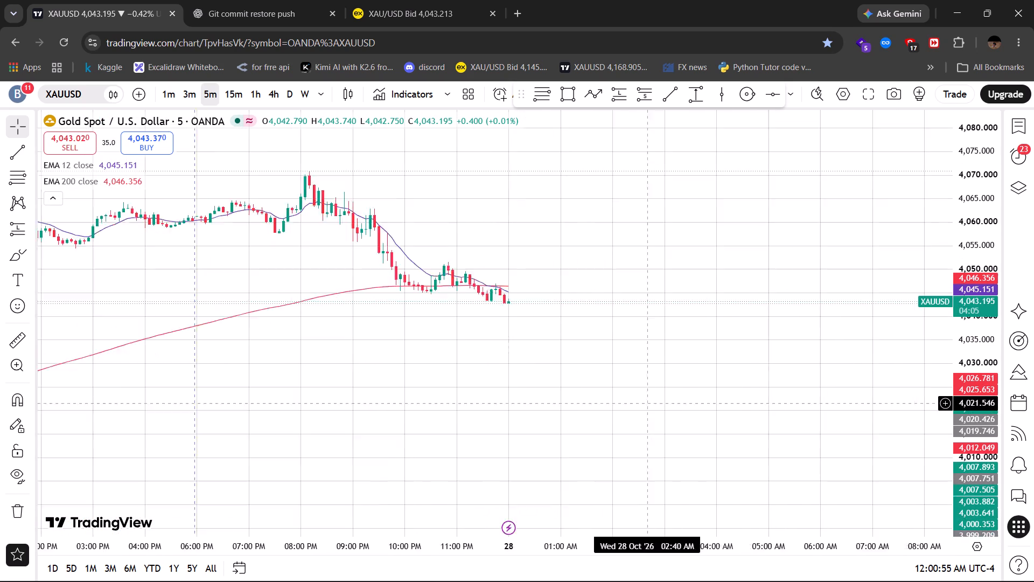
pyautogui.moveTo(731, 397); pyautogui.dragTo(911, 387)
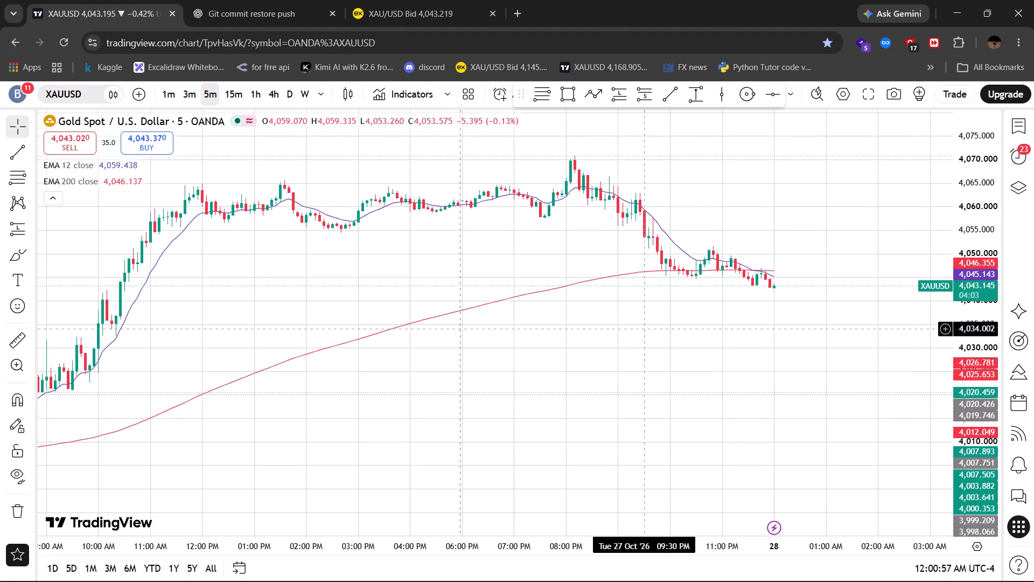
pyautogui.moveTo(975, 313); pyautogui.dragTo(966, 33)
pyautogui.moveTo(618, 197); pyautogui.dragTo(647, 345)
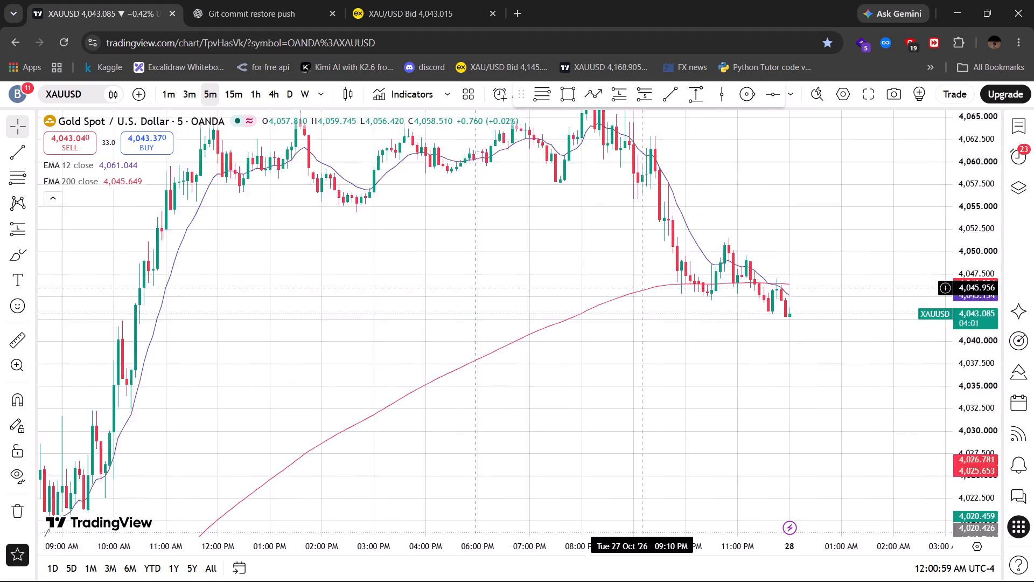
pyautogui.moveTo(647, 345); pyautogui.dragTo(646, 439)
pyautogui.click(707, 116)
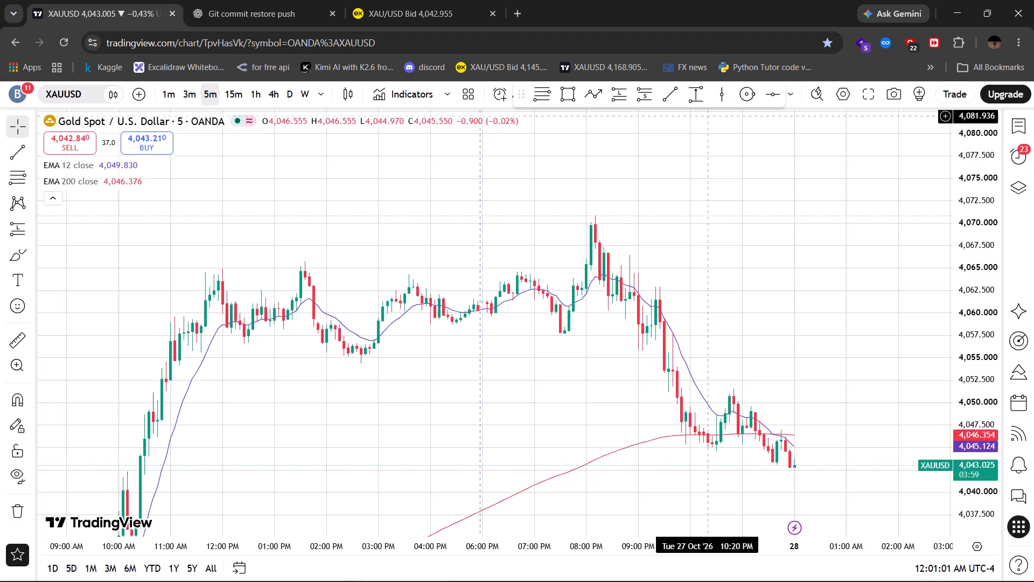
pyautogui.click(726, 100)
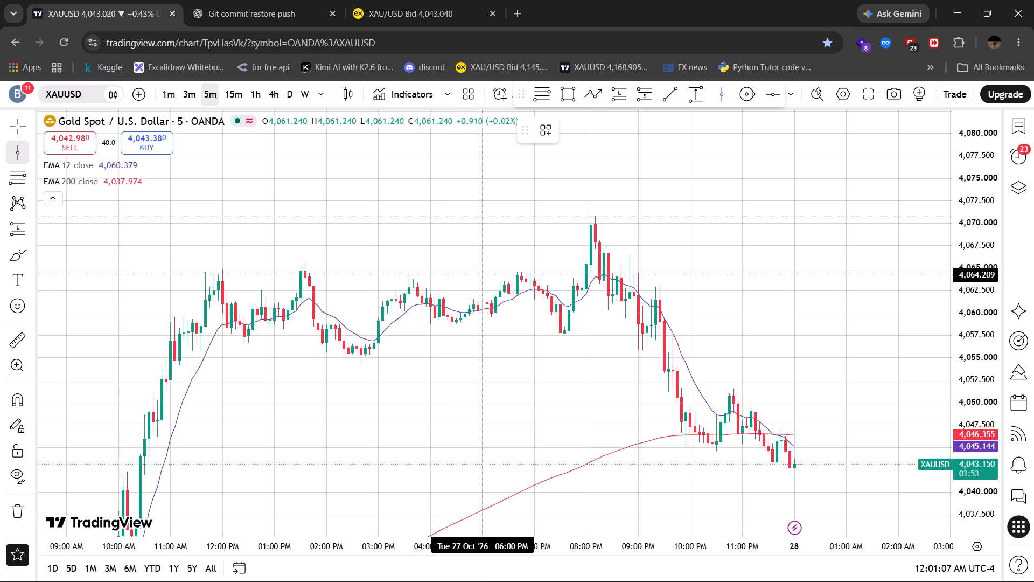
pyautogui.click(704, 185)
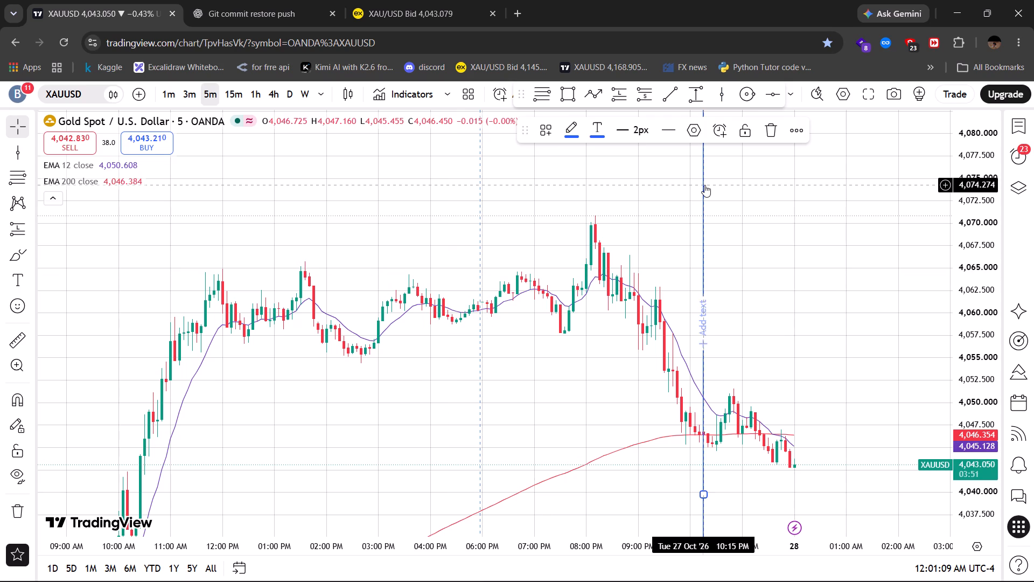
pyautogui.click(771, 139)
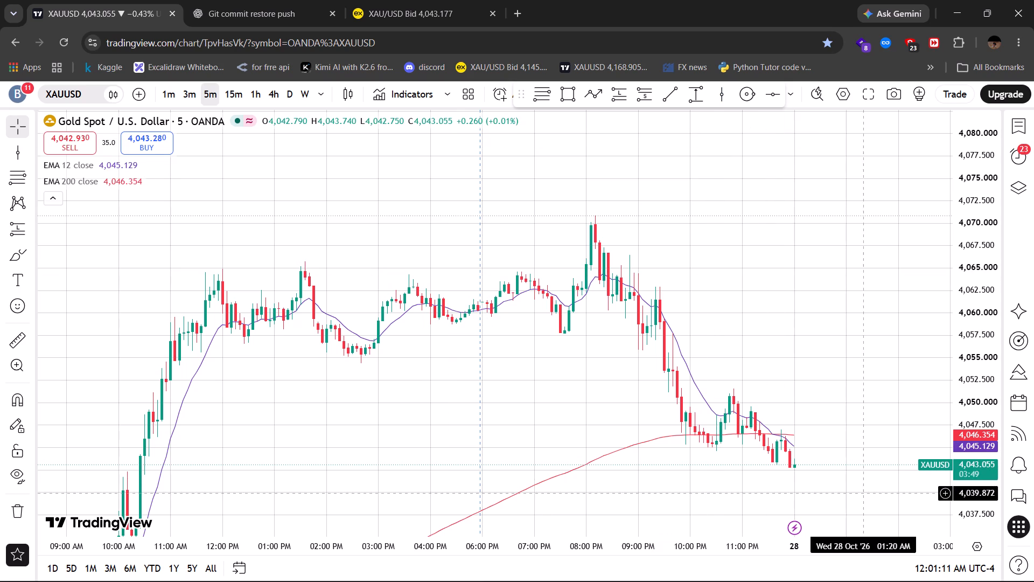
# Change the chart's time zone to (UTC+5:30) Kolkata.
pyautogui.click(967, 567)
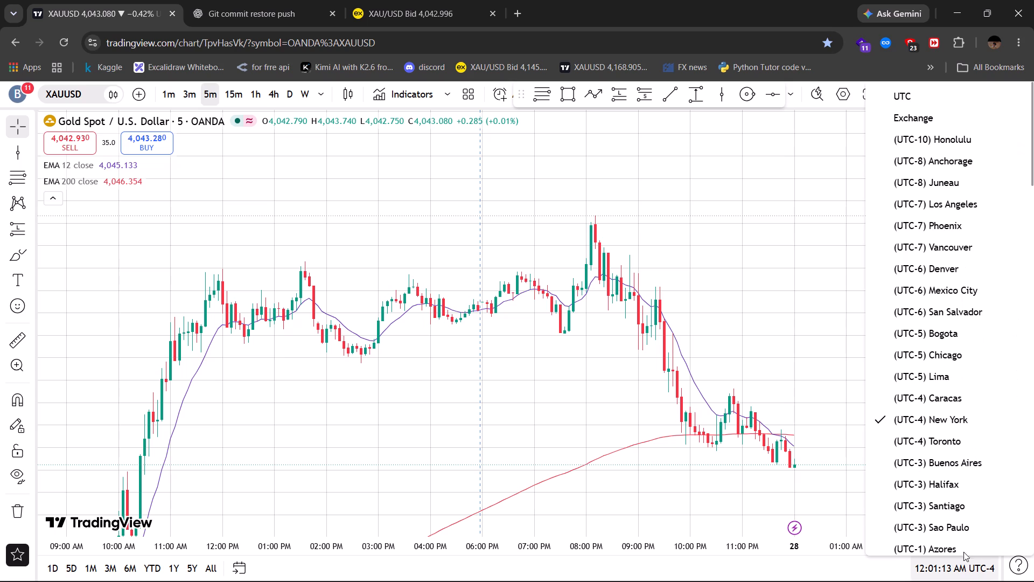
pyautogui.scroll(-5, 945, 435)
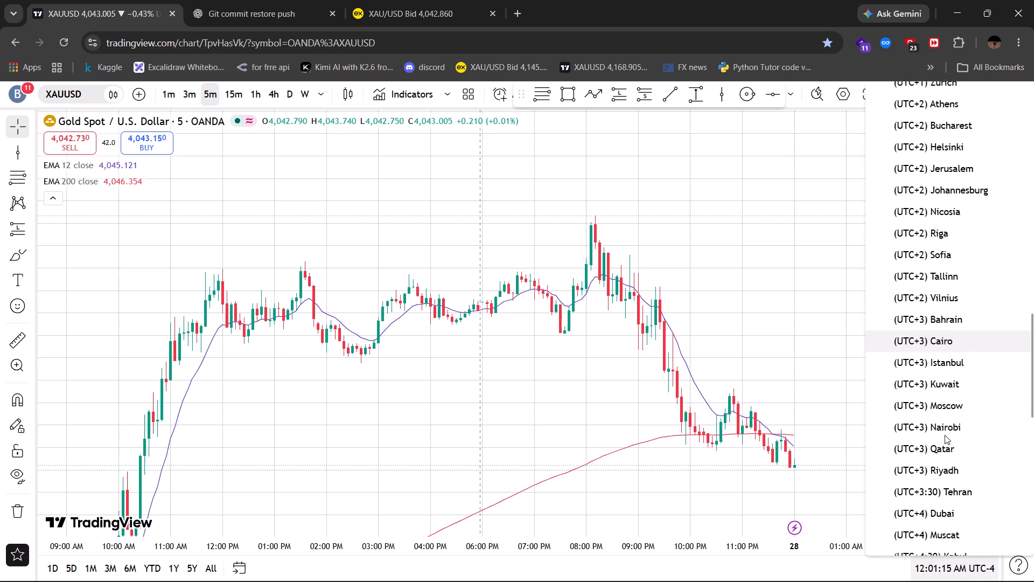
pyautogui.scroll(-7, 945, 435)
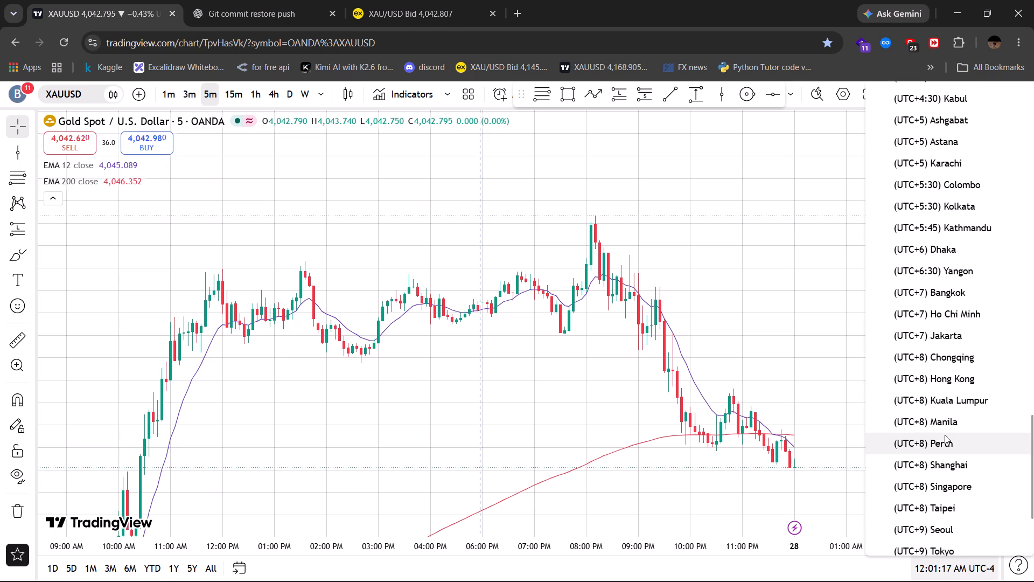
pyautogui.click(975, 204)
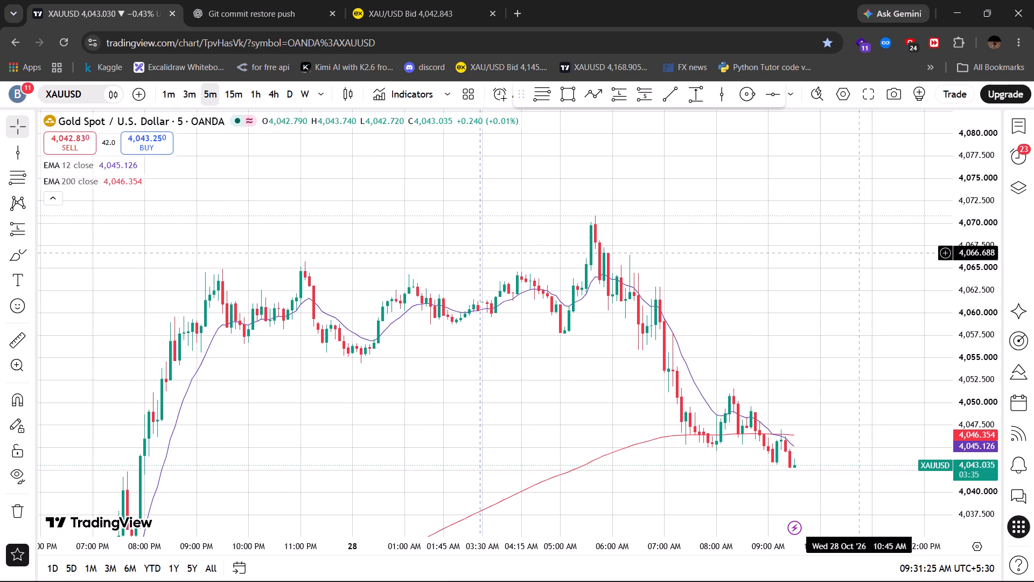
# Place vertical lines on the XAUUSD chart at 03:30 AM and 05:30 AM on 28 October.
pyautogui.click(718, 102)
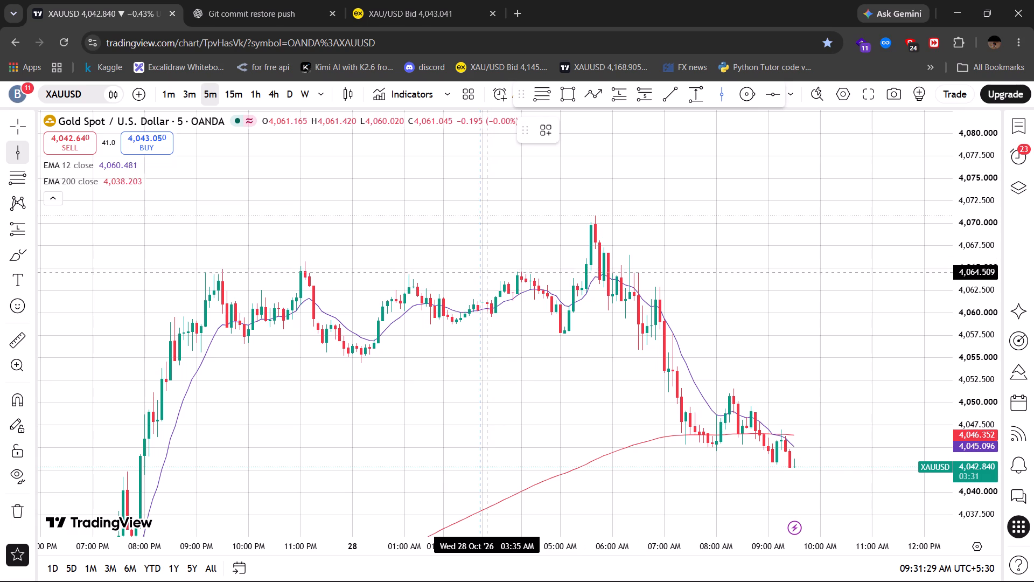
pyautogui.click(481, 277)
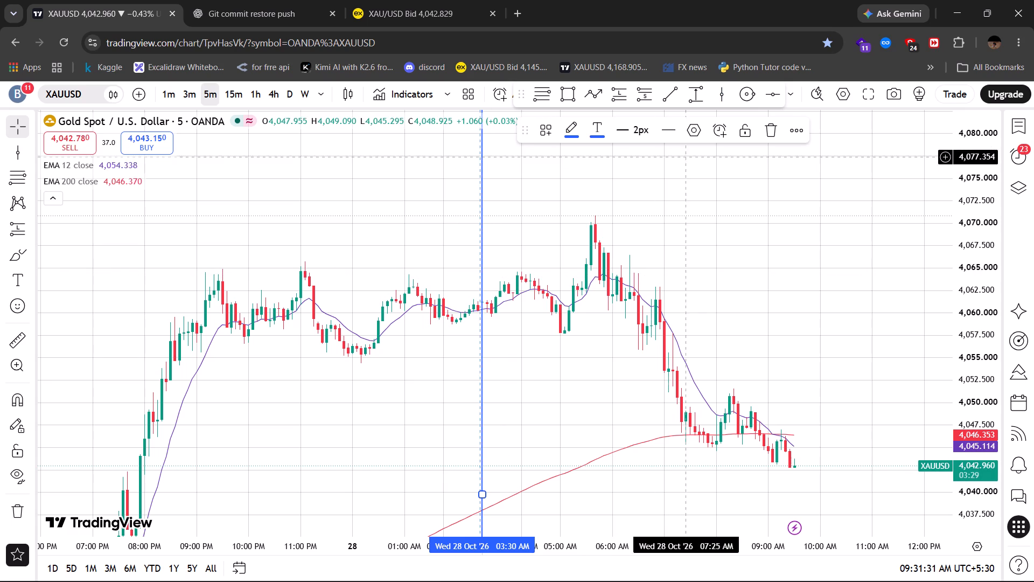
pyautogui.click(714, 109)
pyautogui.click(716, 106)
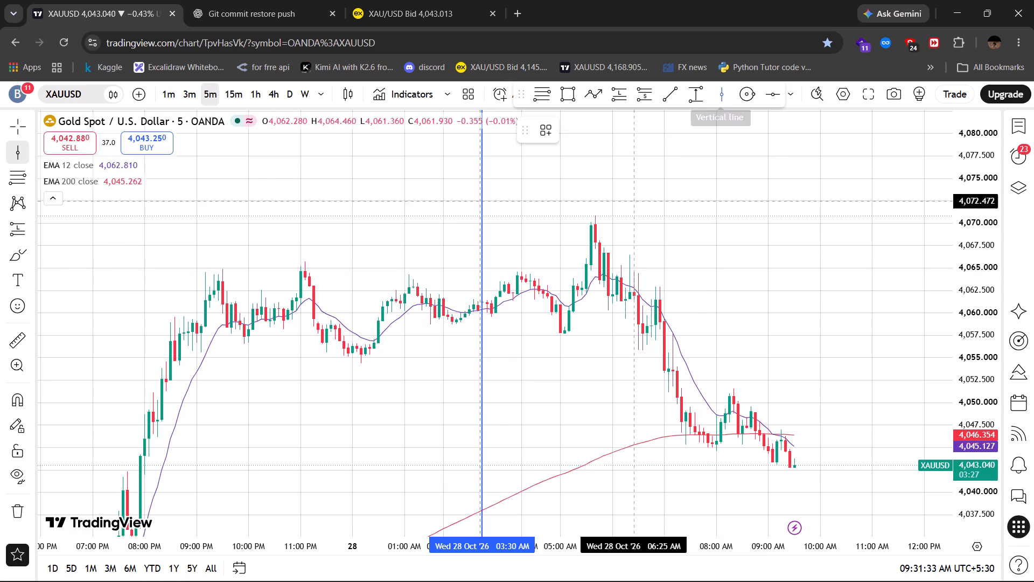
pyautogui.click(587, 252)
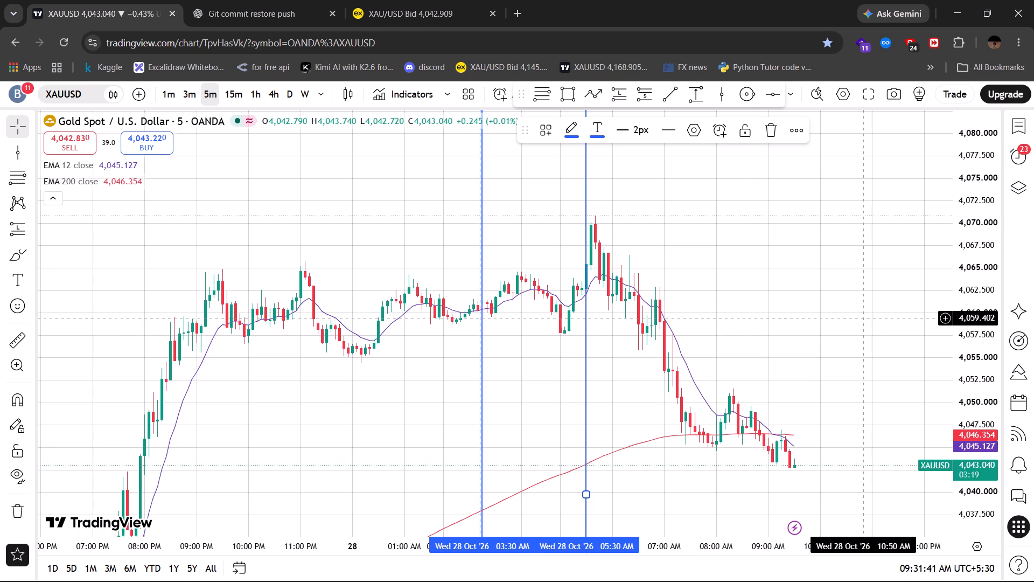
# Examine the candles between and around the 03:30 AM and 05:30 AM vertical lines, with the swing high and low enlarged.
pyautogui.moveTo(970, 251); pyautogui.dragTo(955, 435)
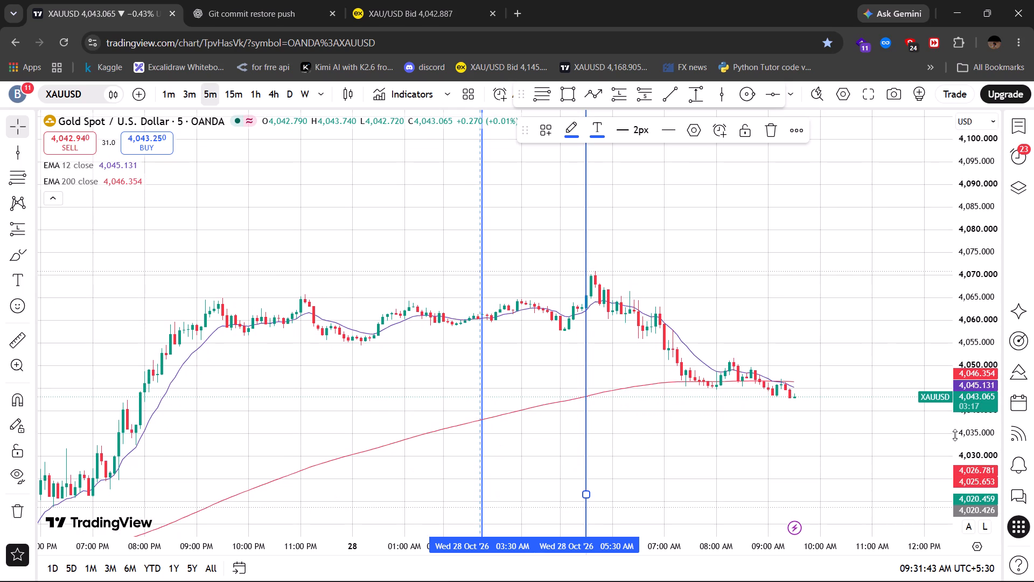
pyautogui.moveTo(955, 434); pyautogui.dragTo(937, 254)
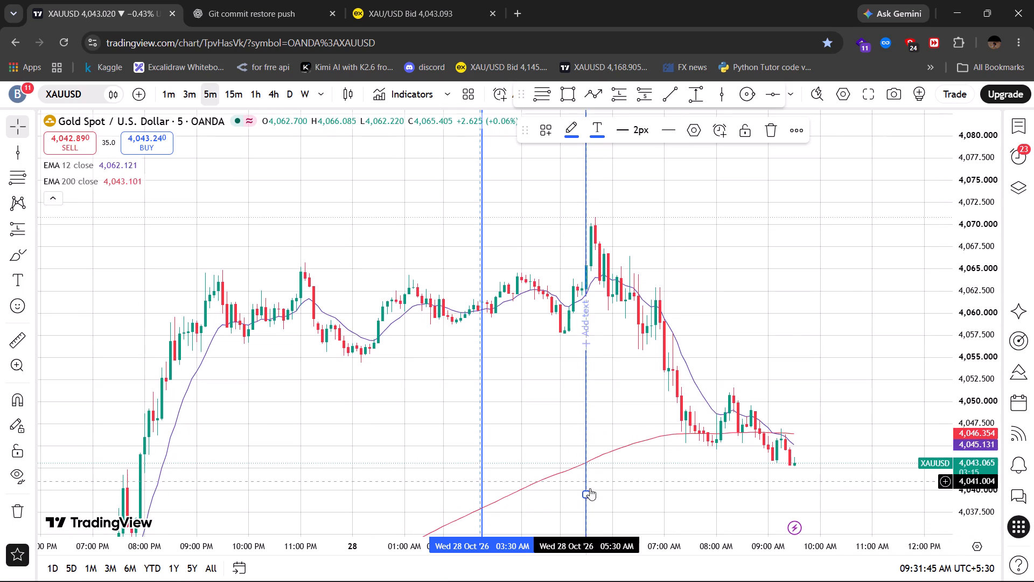
pyautogui.moveTo(584, 540); pyautogui.dragTo(374, 571)
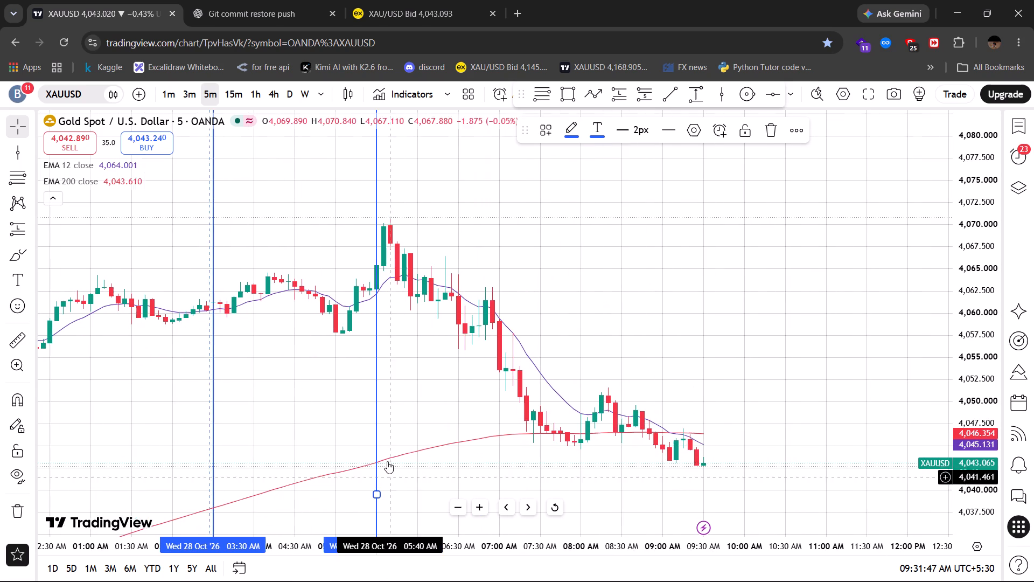
pyautogui.moveTo(305, 418); pyautogui.dragTo(460, 460)
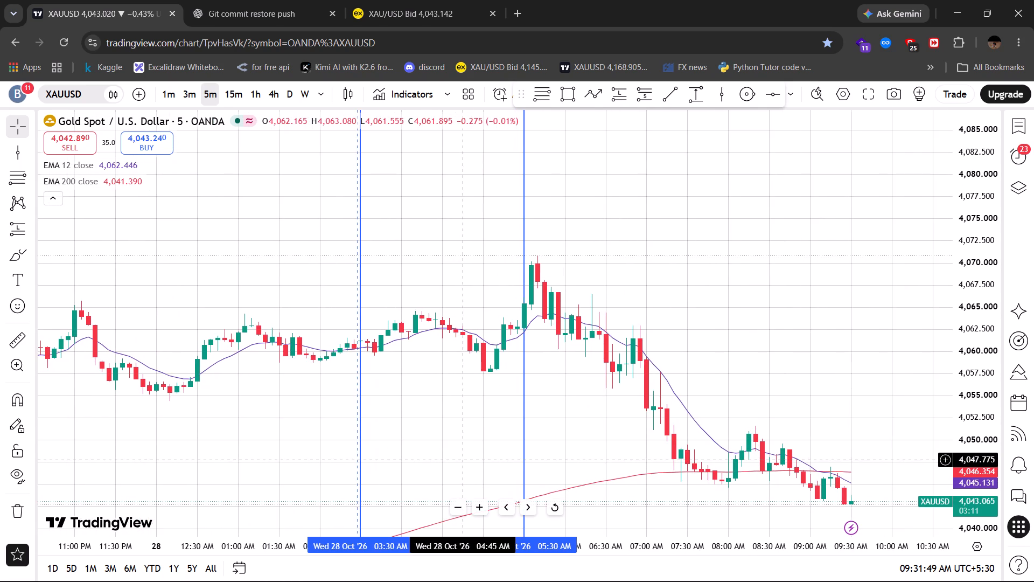
pyautogui.moveTo(470, 546); pyautogui.dragTo(288, 537)
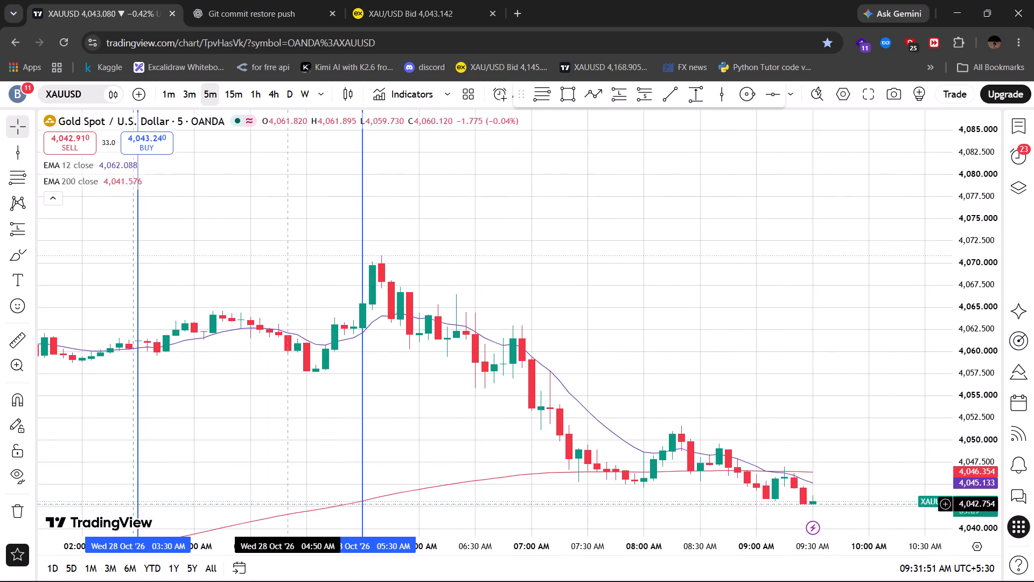
pyautogui.moveTo(271, 419); pyautogui.dragTo(499, 394)
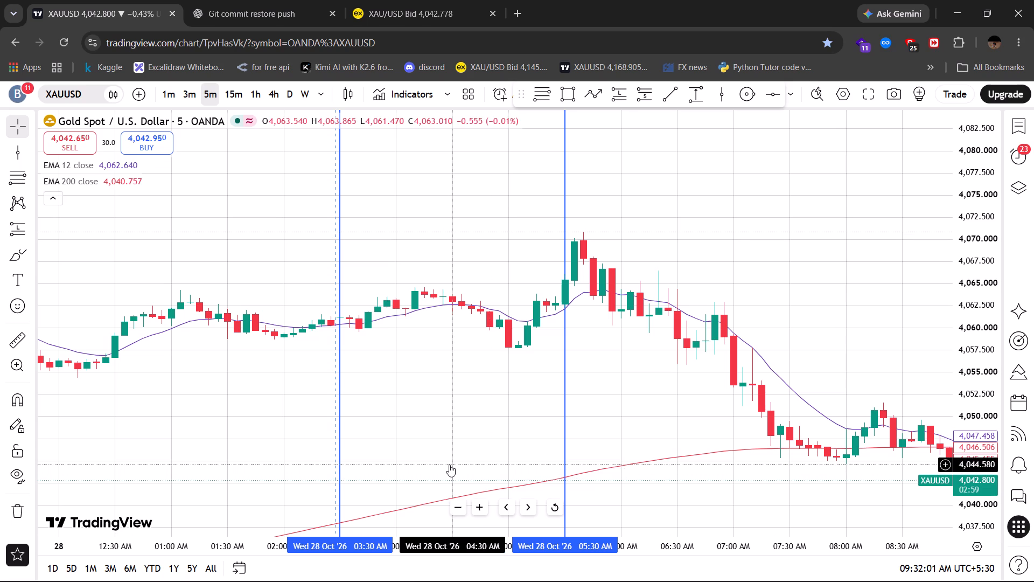
pyautogui.moveTo(980, 311); pyautogui.dragTo(966, 171)
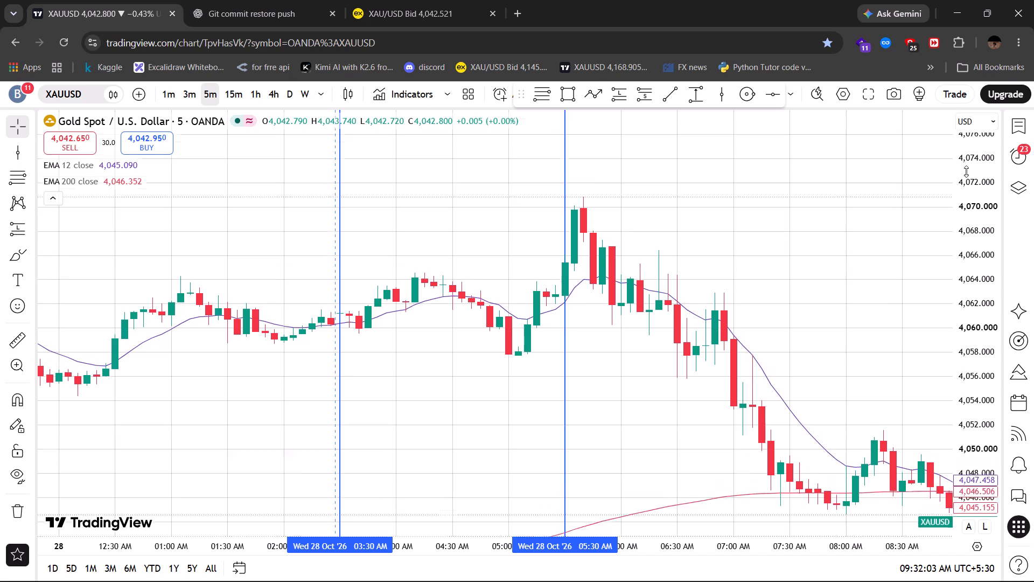
pyautogui.moveTo(966, 171); pyautogui.dragTo(963, 163)
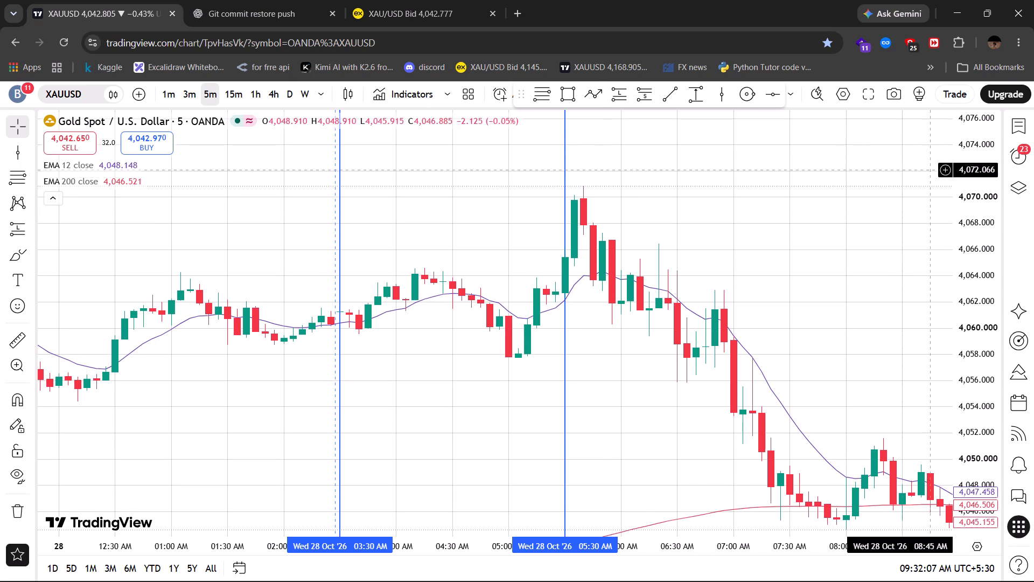
pyautogui.moveTo(601, 358); pyautogui.dragTo(635, 343)
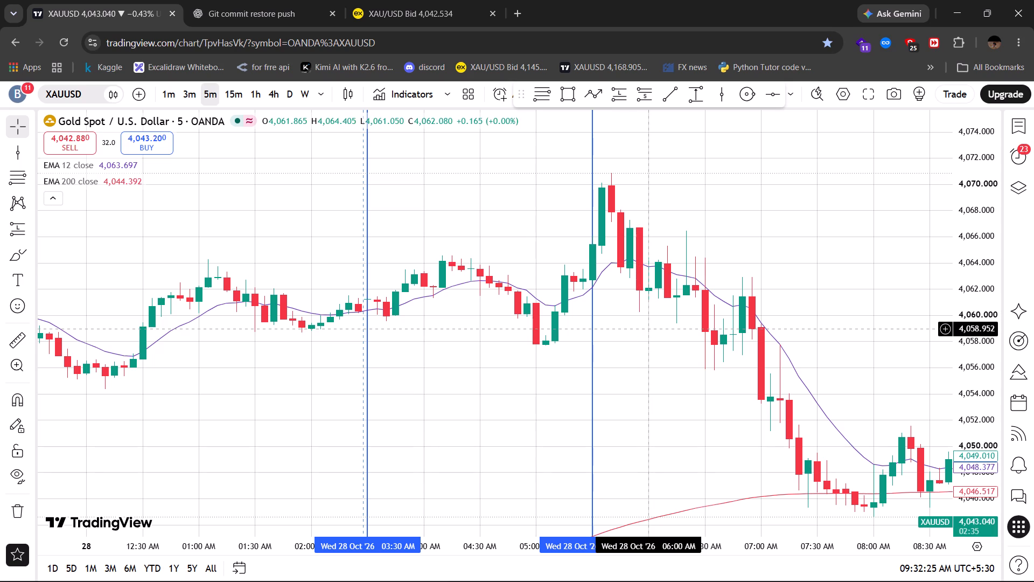
pyautogui.doubleClick(645, 329)
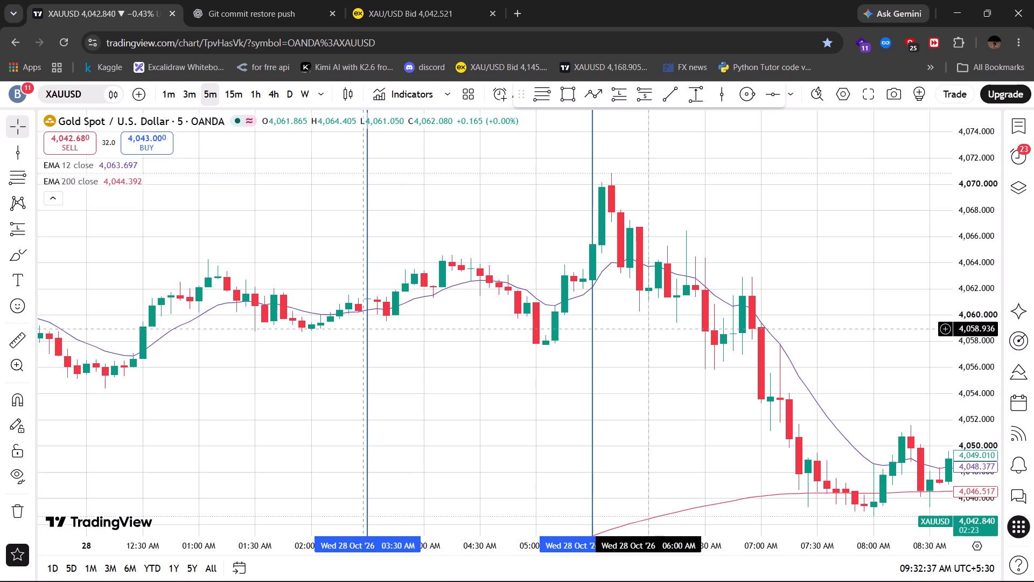
pyautogui.click(645, 329)
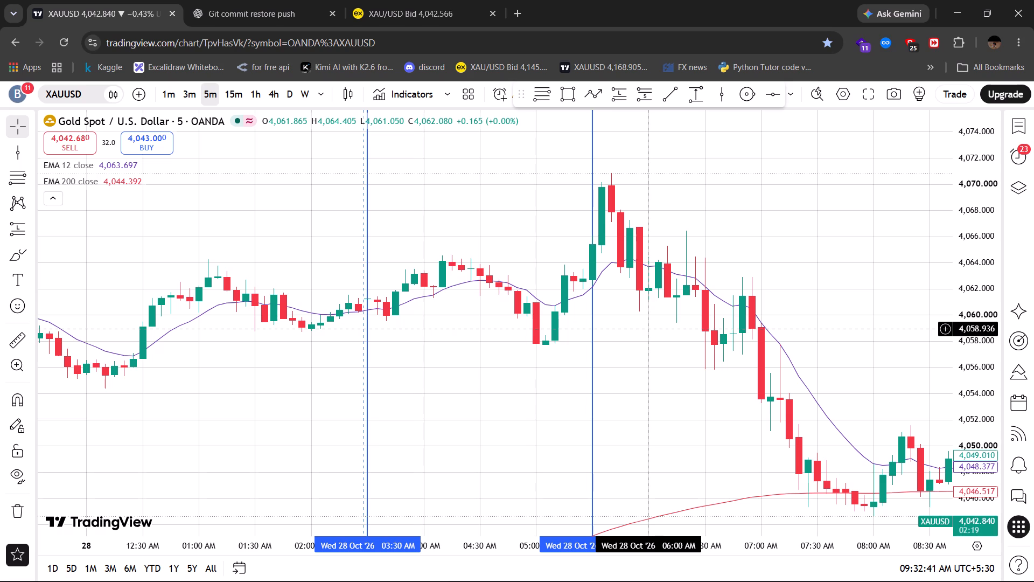
pyautogui.doubleClick(645, 329)
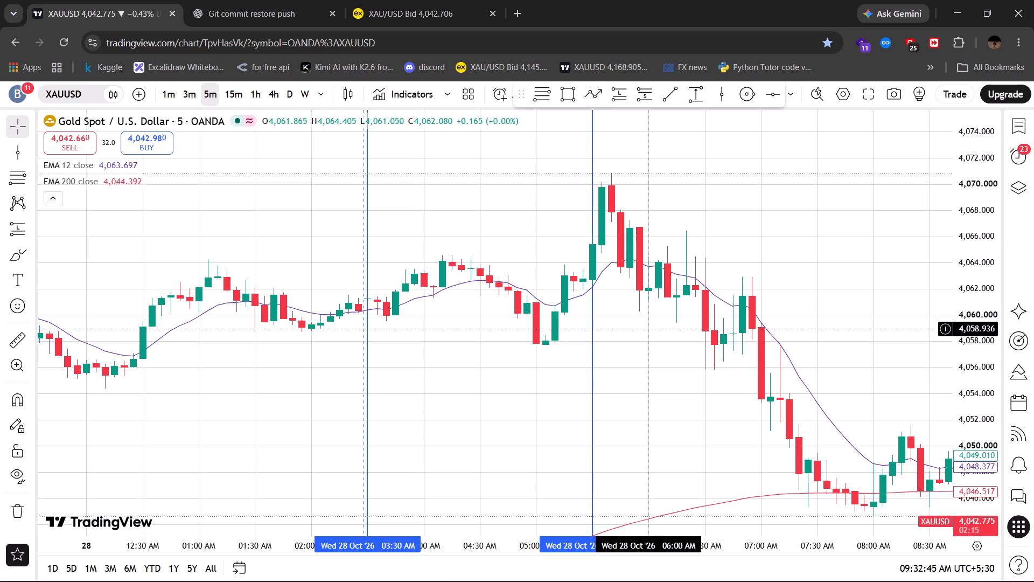
pyautogui.click(645, 329)
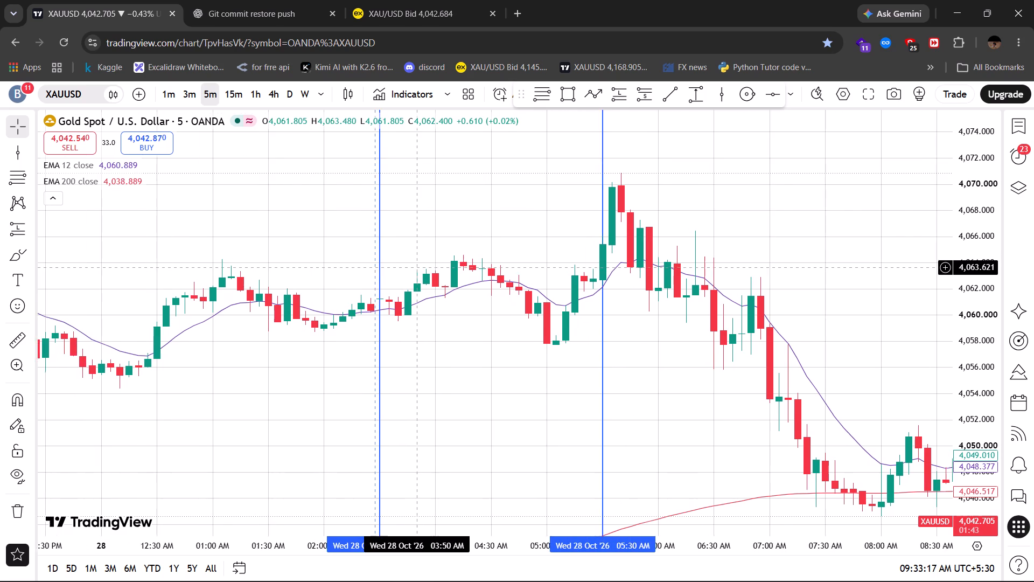
pyautogui.hscroll(-1, 417, 268)
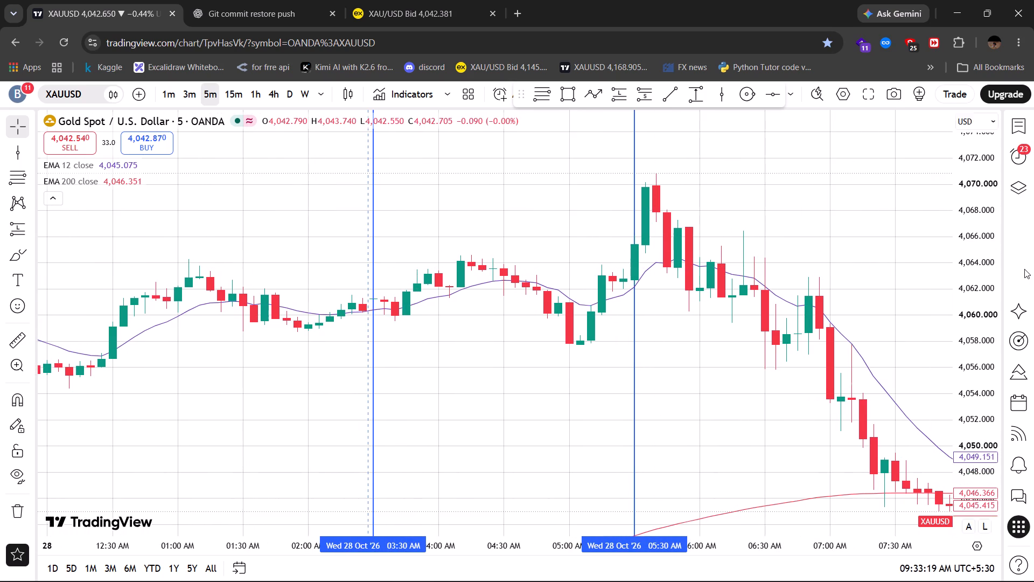
pyautogui.moveTo(964, 247); pyautogui.dragTo(994, 0)
pyautogui.moveTo(801, 215); pyautogui.dragTo(869, 307)
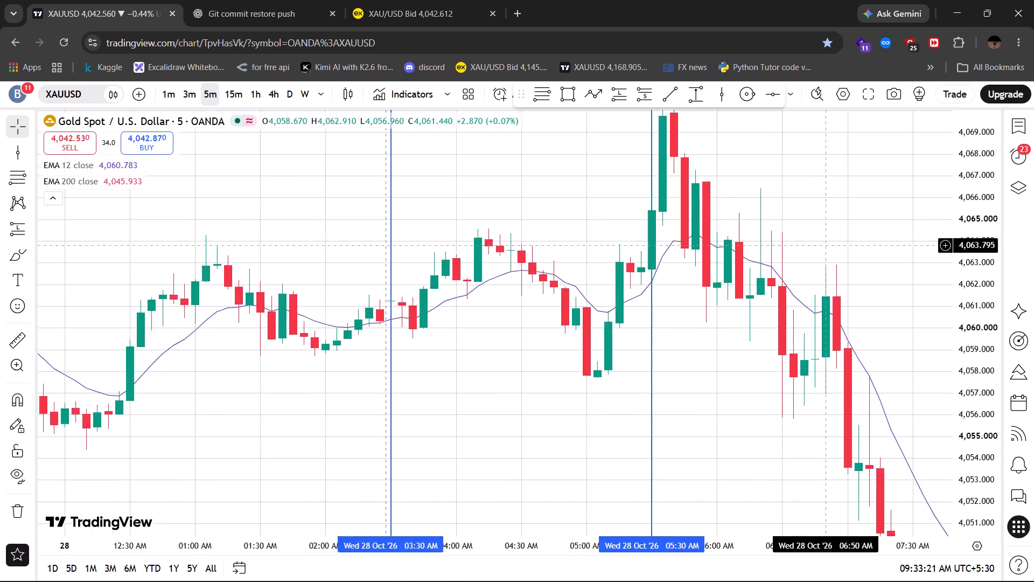
pyautogui.moveTo(869, 307); pyautogui.dragTo(871, 309)
pyautogui.moveTo(1010, 285); pyautogui.dragTo(1000, 287)
pyautogui.moveTo(983, 288); pyautogui.dragTo(948, 112)
pyautogui.moveTo(624, 236); pyautogui.dragTo(556, 135)
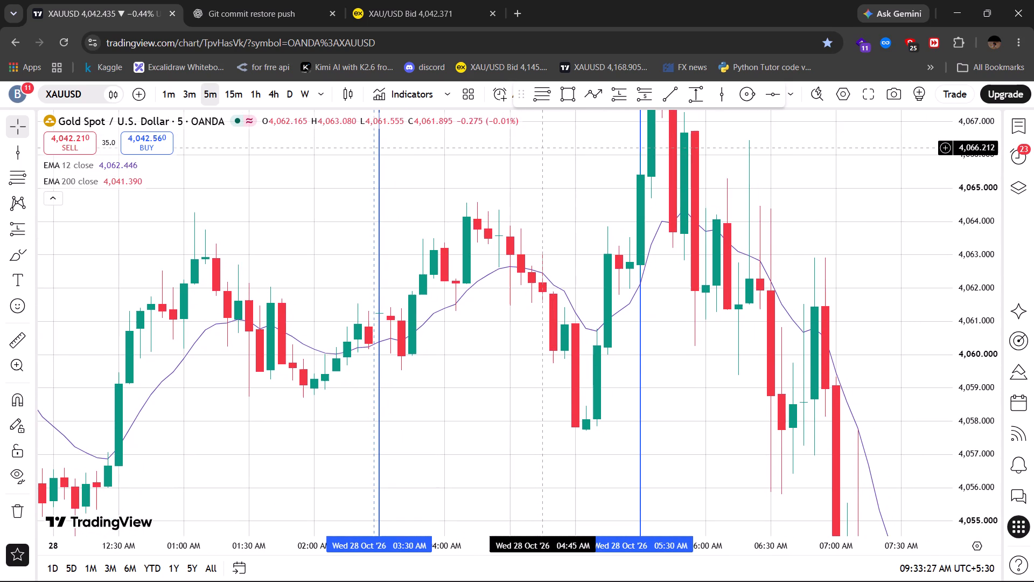
pyautogui.moveTo(535, 178); pyautogui.dragTo(486, 143)
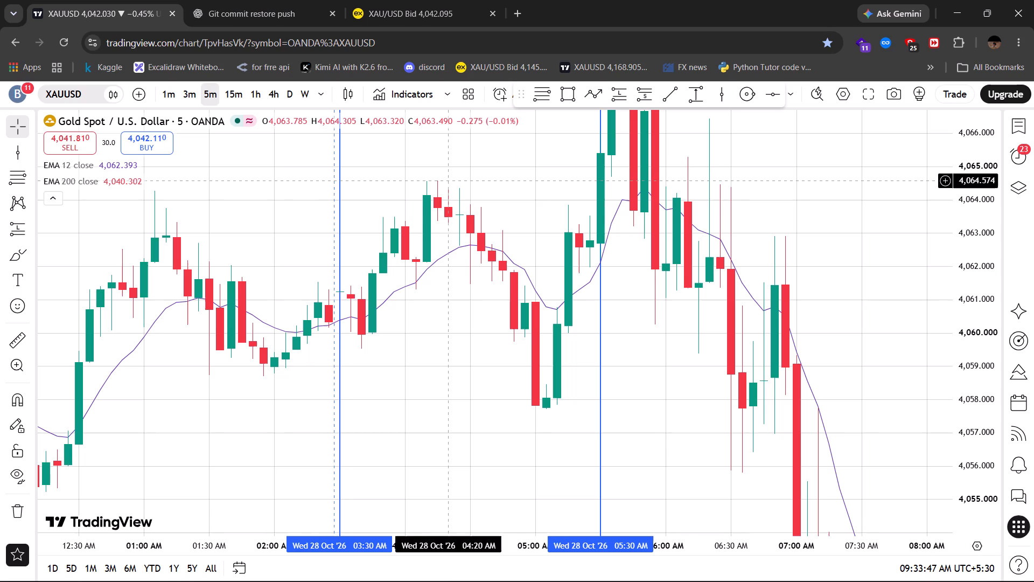
# Draw a Fib retracement with the STDV FIB template from about 4,064.574 at 04:10 AM to about 4,057.715 at 05:10 AM.
pyautogui.click(547, 93)
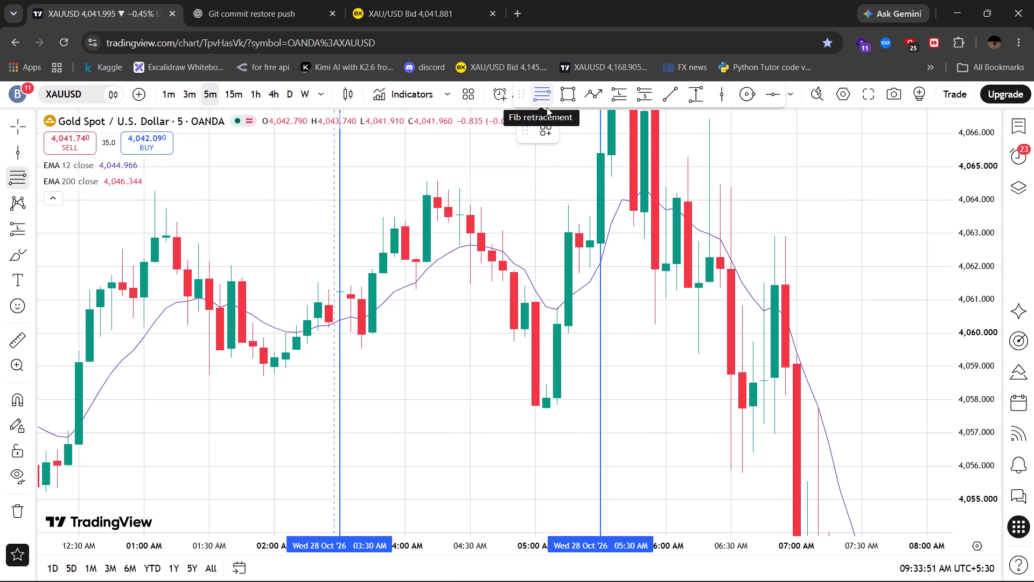
pyautogui.click(546, 127)
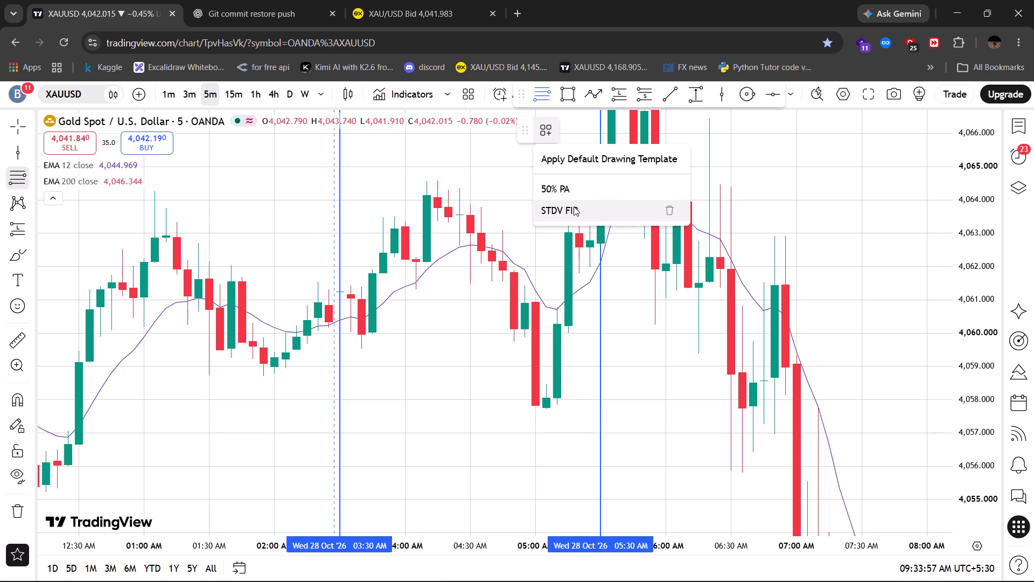
pyautogui.click(574, 206)
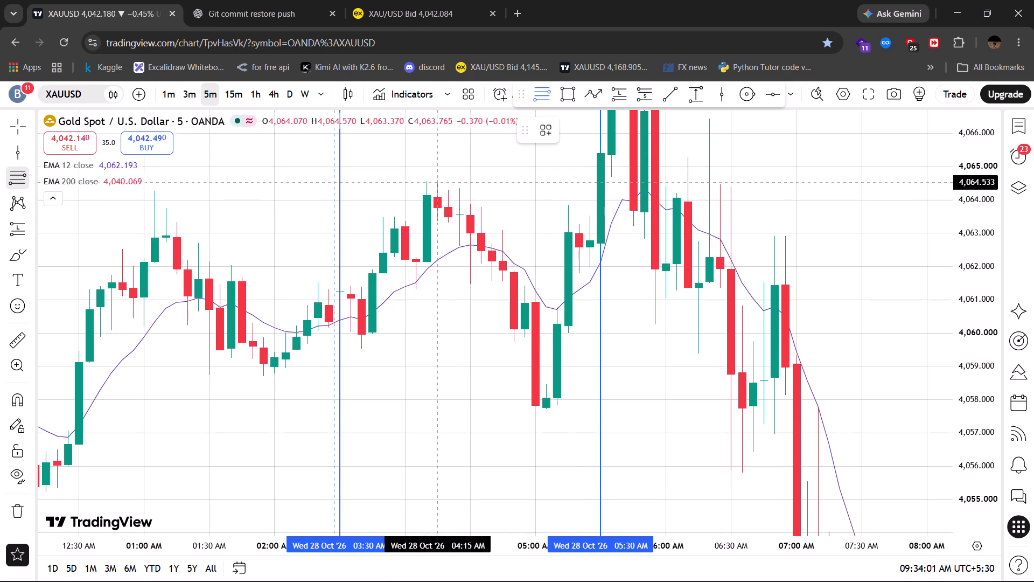
pyautogui.click(429, 181)
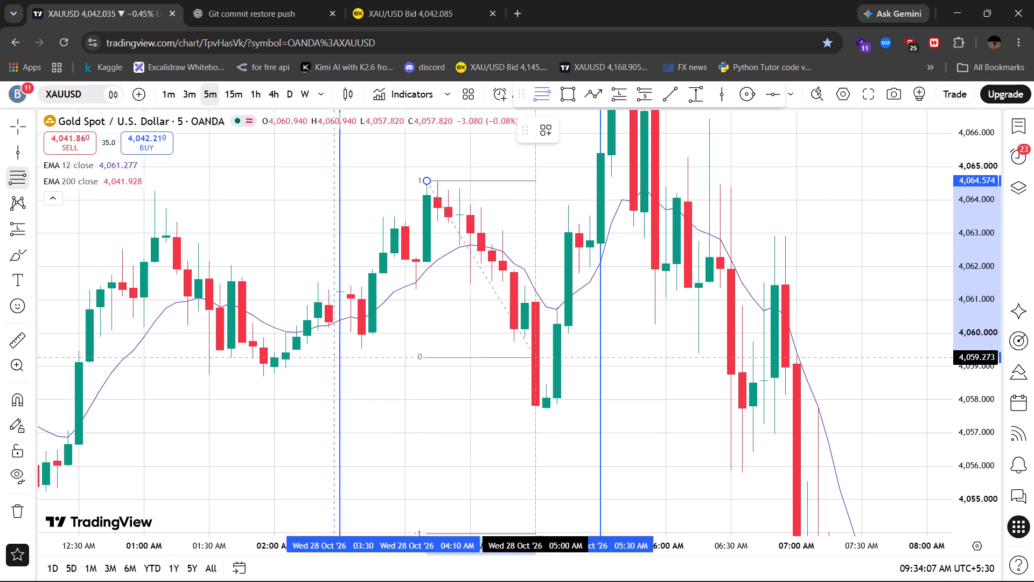
pyautogui.click(560, 409)
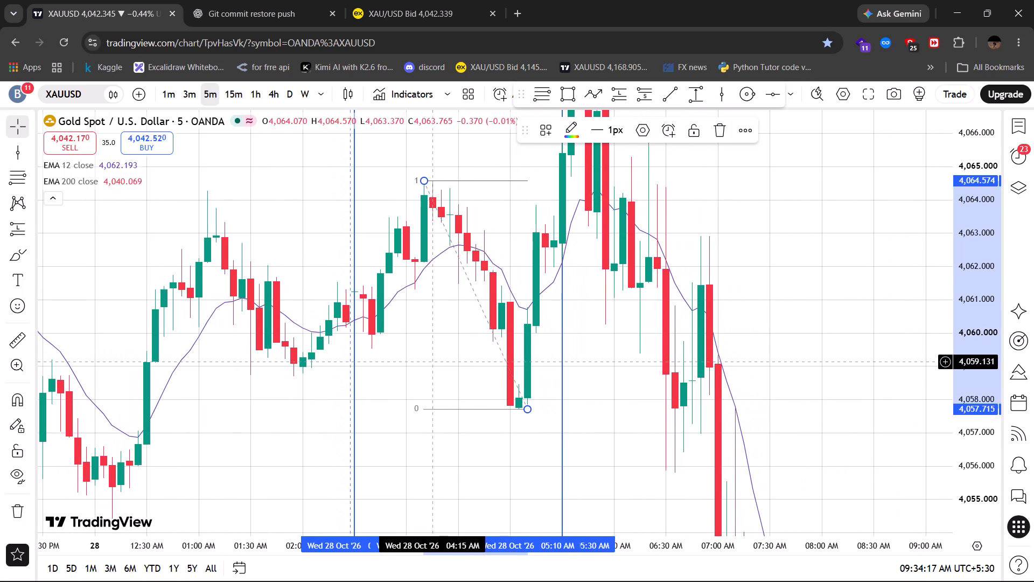
pyautogui.moveTo(595, 350); pyautogui.dragTo(584, 431)
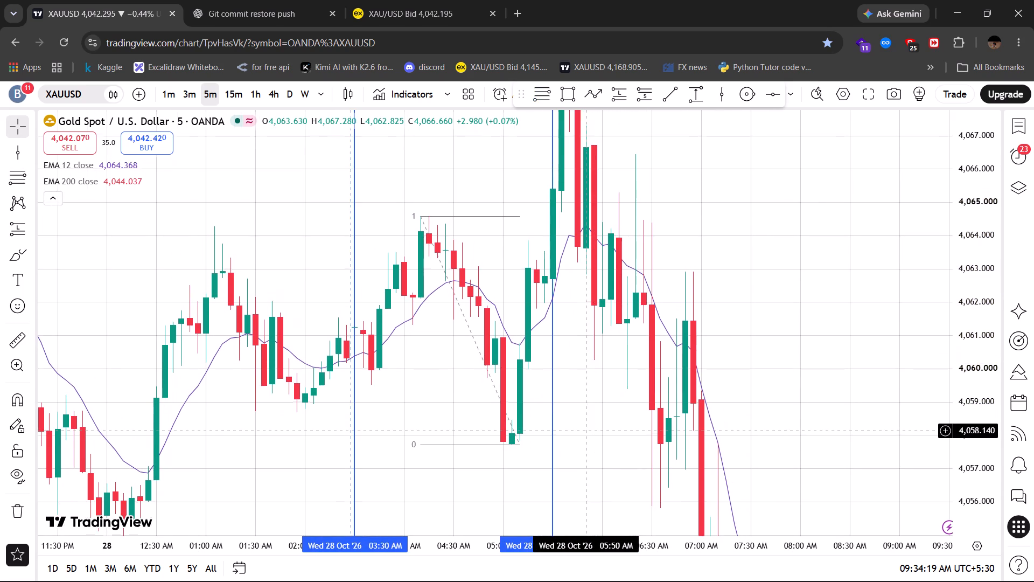
# Draw a rectangle between the -2 and -2.5 Fib levels, about 4,043.948 to 4,040.564, from 05:00 AM to 05:35 AM.
pyautogui.moveTo(584, 431); pyautogui.dragTo(584, 418)
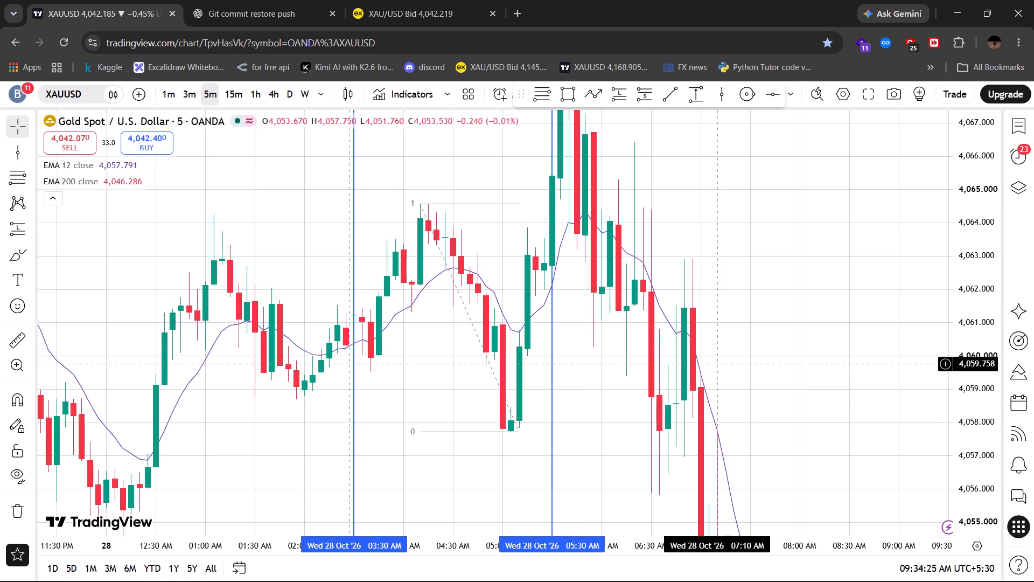
pyautogui.moveTo(966, 255); pyautogui.dragTo(960, 398)
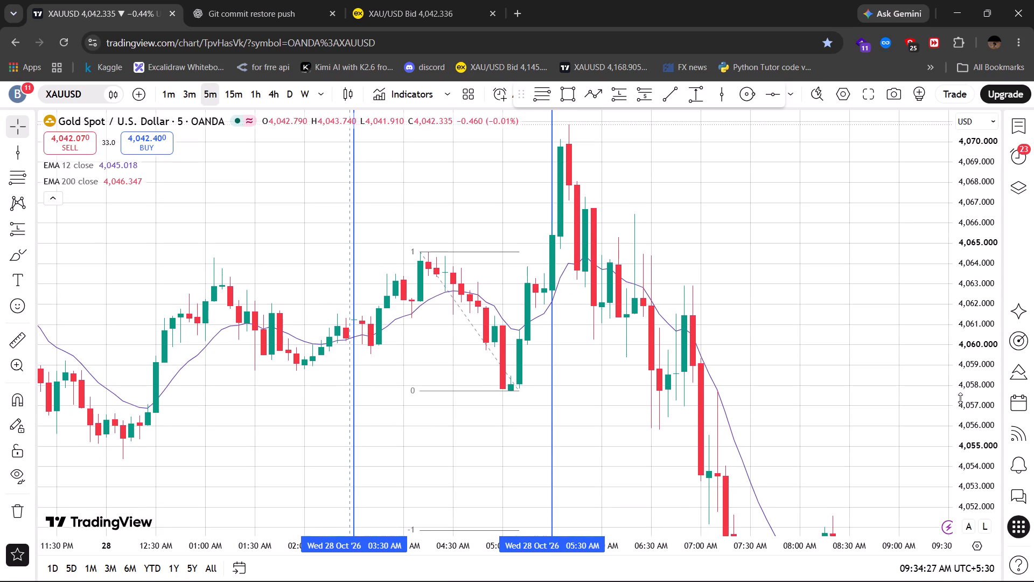
pyautogui.moveTo(960, 398); pyautogui.dragTo(960, 399)
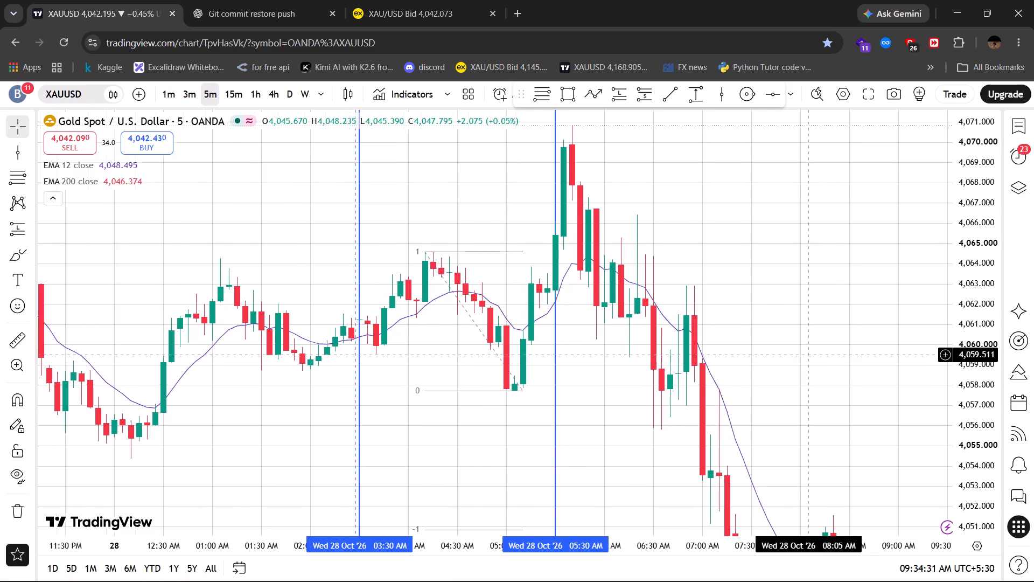
pyautogui.moveTo(809, 355); pyautogui.dragTo(787, 186)
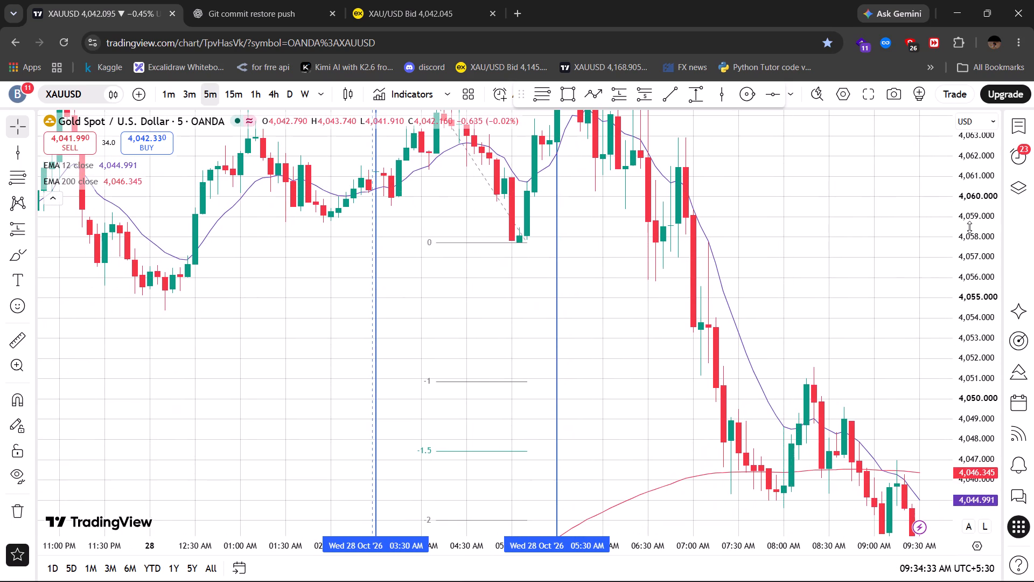
pyautogui.moveTo(969, 227); pyautogui.dragTo(923, 476)
pyautogui.moveTo(736, 405); pyautogui.dragTo(668, 250)
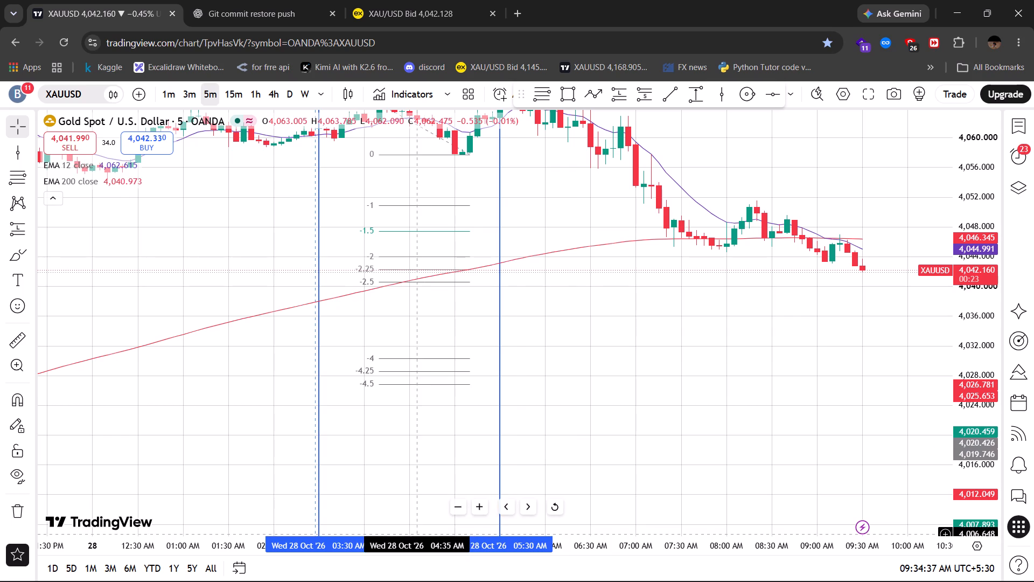
pyautogui.moveTo(408, 545); pyautogui.dragTo(480, 532)
pyautogui.moveTo(710, 351); pyautogui.dragTo(681, 266)
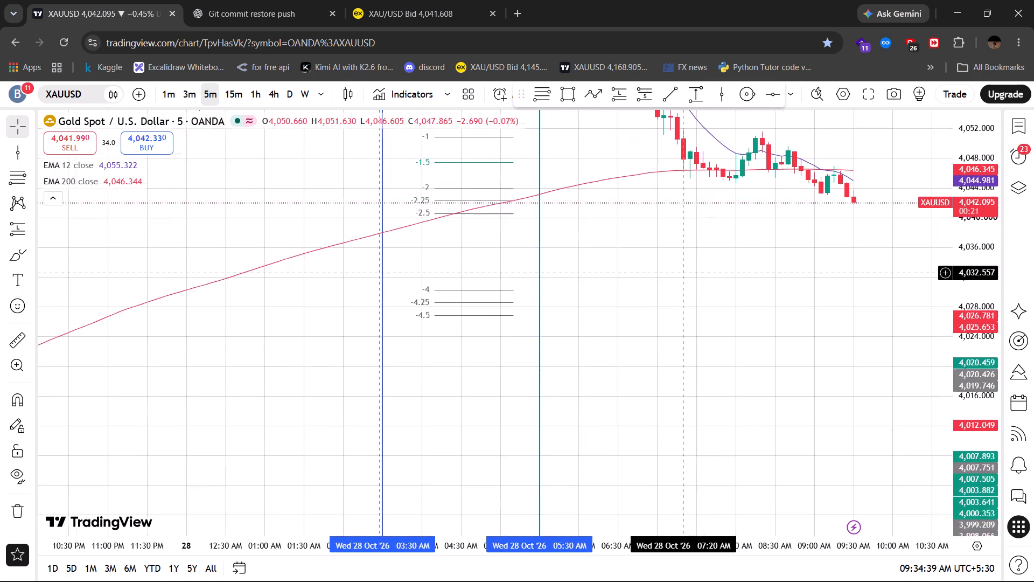
pyautogui.moveTo(681, 266); pyautogui.dragTo(683, 306)
pyautogui.moveTo(969, 272); pyautogui.dragTo(936, 117)
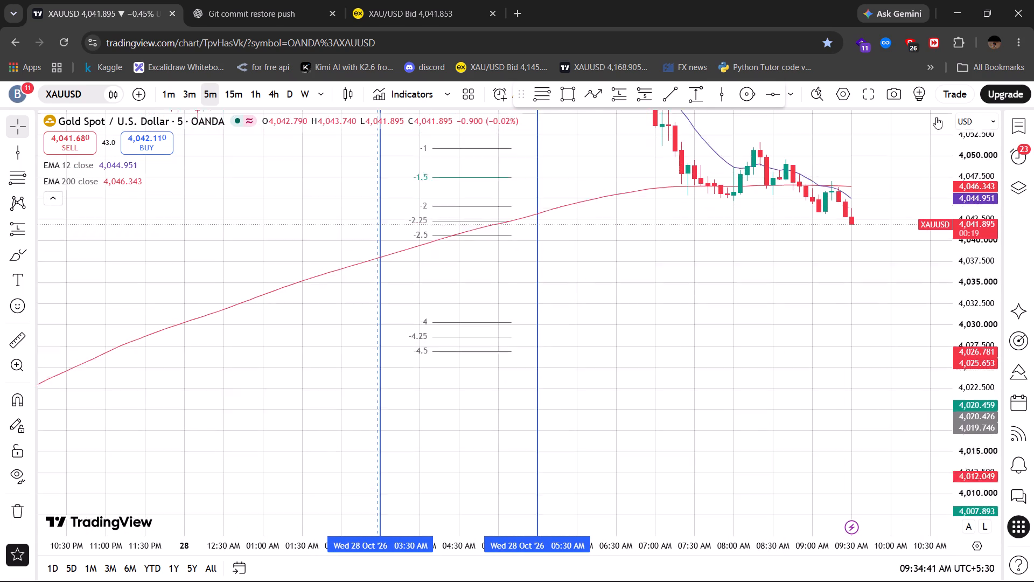
pyautogui.moveTo(936, 117); pyautogui.dragTo(924, 59)
pyautogui.moveTo(634, 228); pyautogui.dragTo(638, 347)
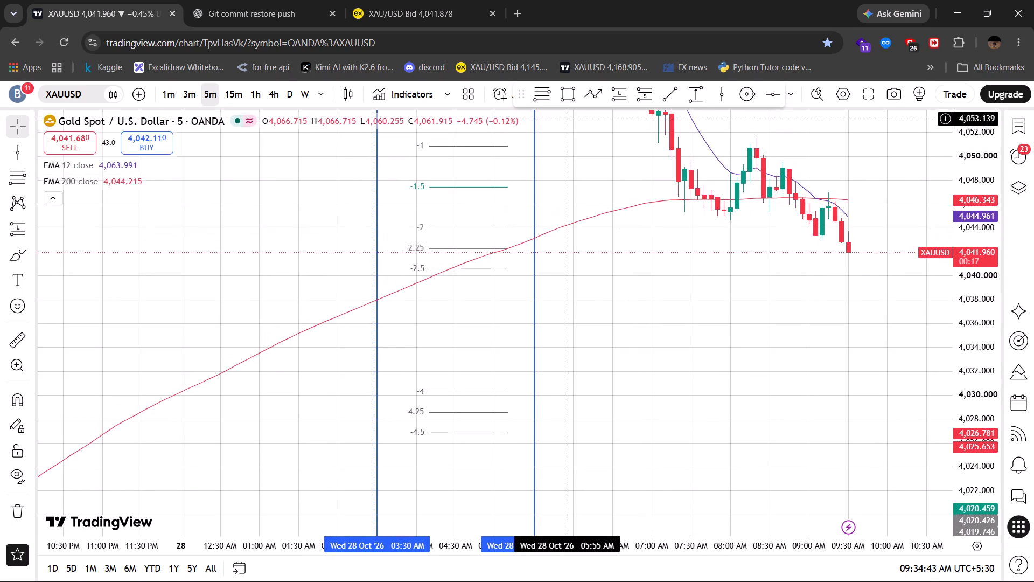
pyautogui.click(569, 105)
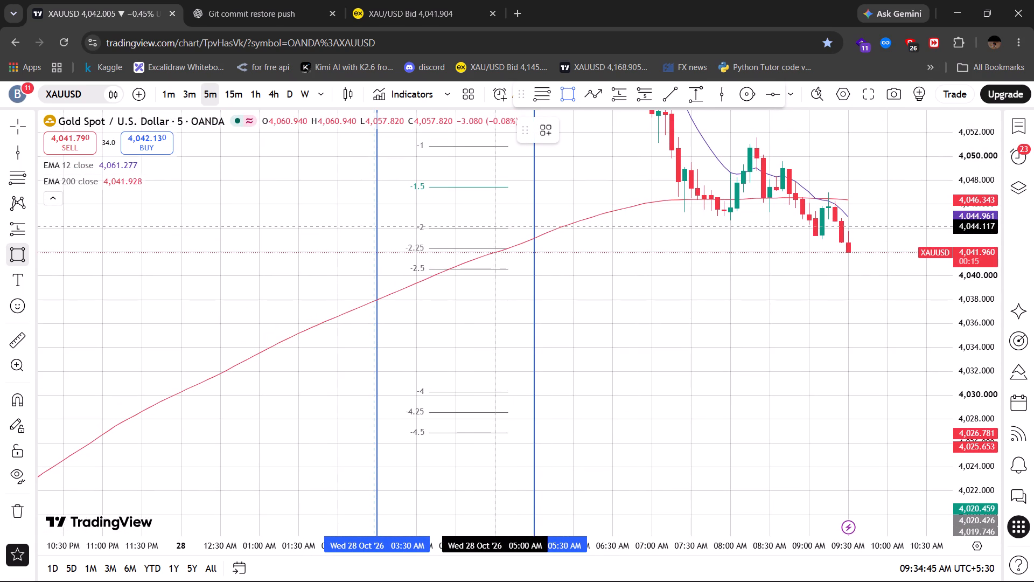
pyautogui.click(496, 228)
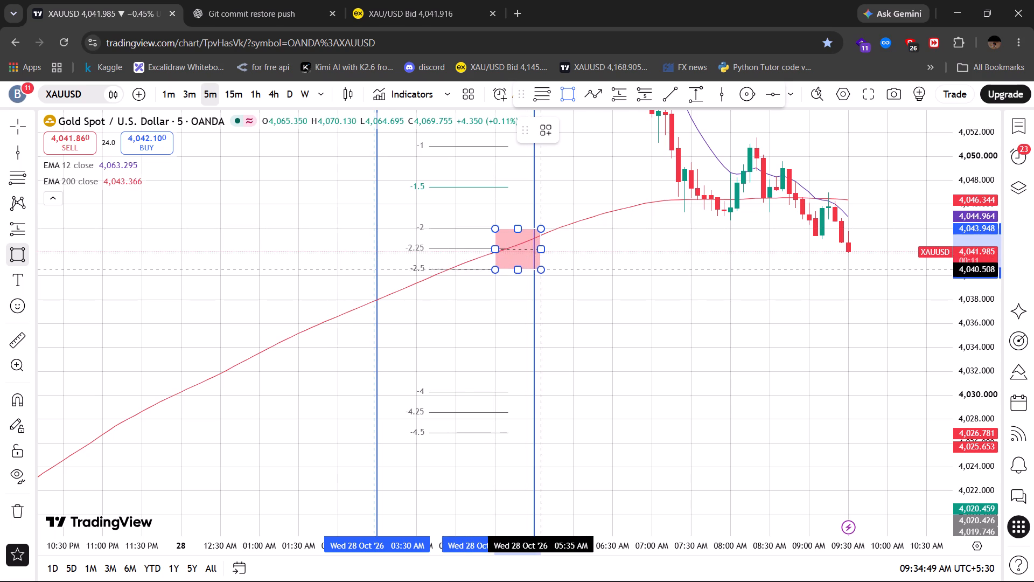
pyautogui.click(543, 269)
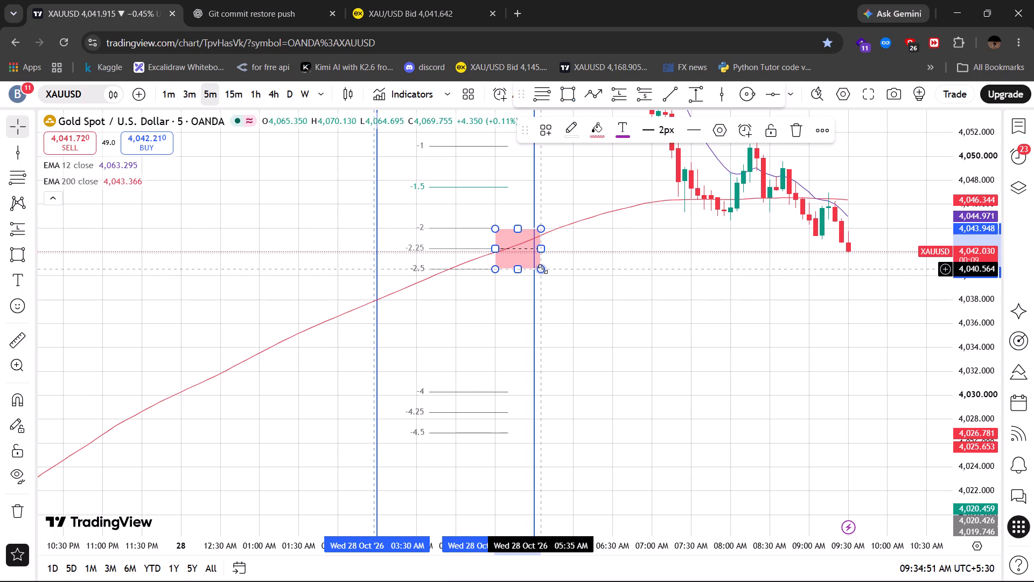
# Fill the -2 to -2.5 rectangle with yellow and extend its end to about 10:40 AM.
pyautogui.click(595, 139)
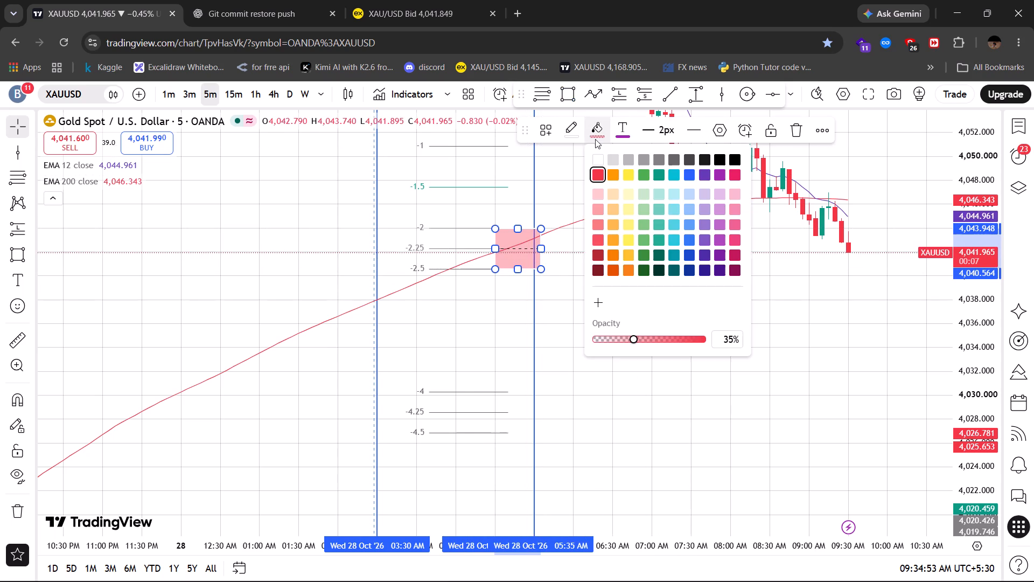
pyautogui.click(631, 174)
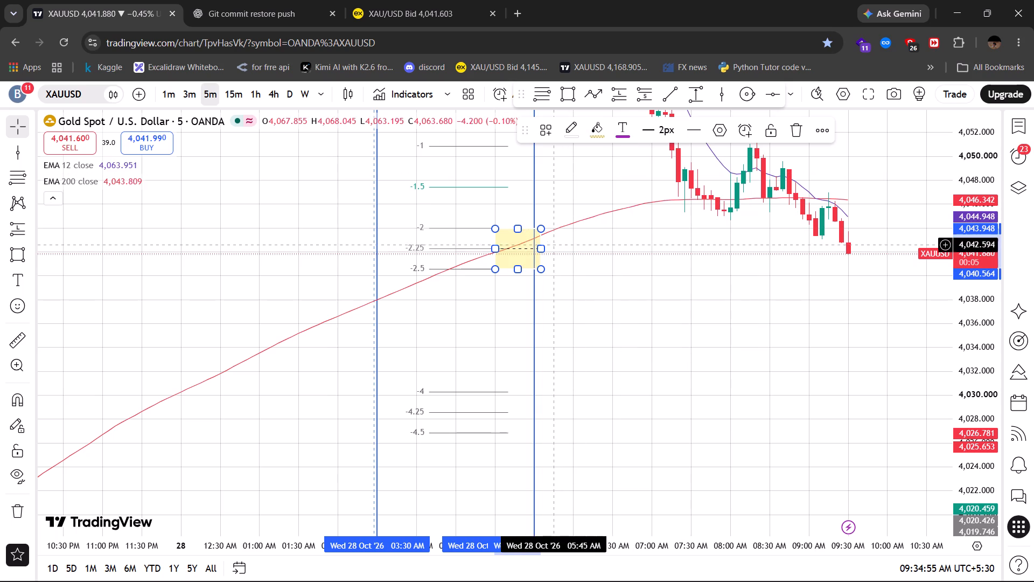
pyautogui.moveTo(545, 249); pyautogui.dragTo(941, 238)
pyautogui.click(730, 351)
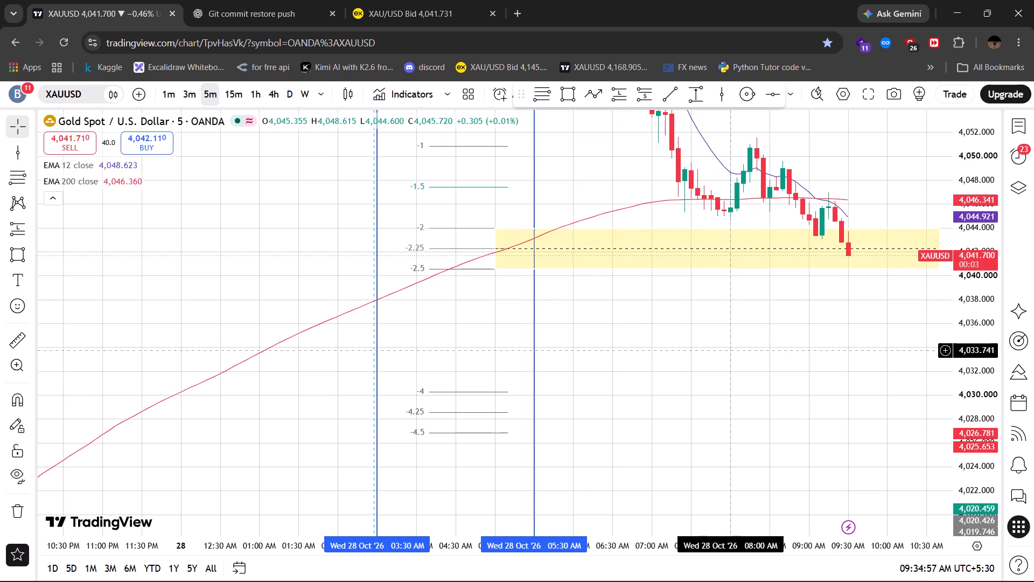
# Draw a yellow rectangle between the -4 and -4.5 Fib levels, about 4,030.245 to 4,026.805, spanning 05:15 AM to 10:25 AM.
pyautogui.click(566, 92)
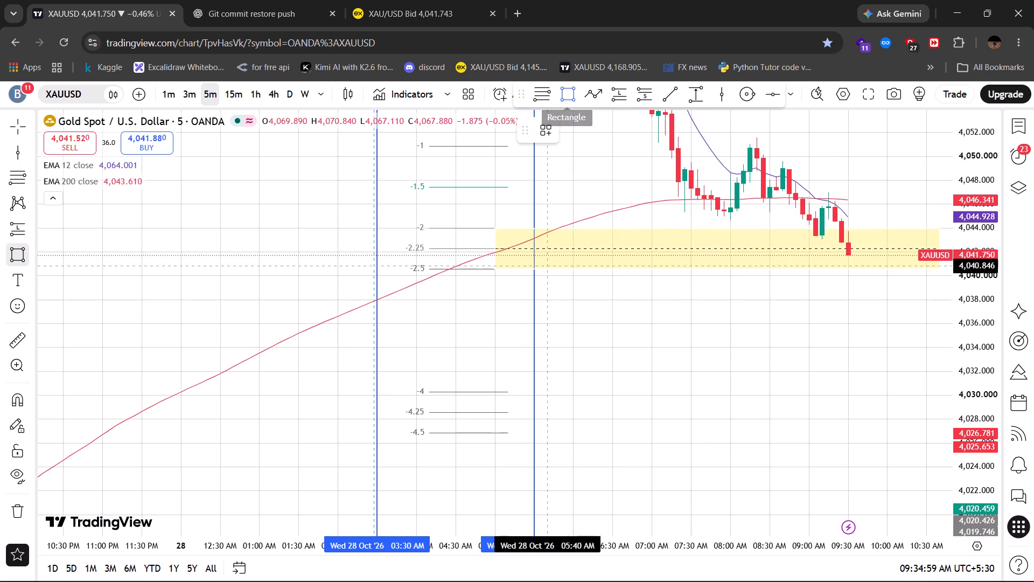
pyautogui.click(514, 392)
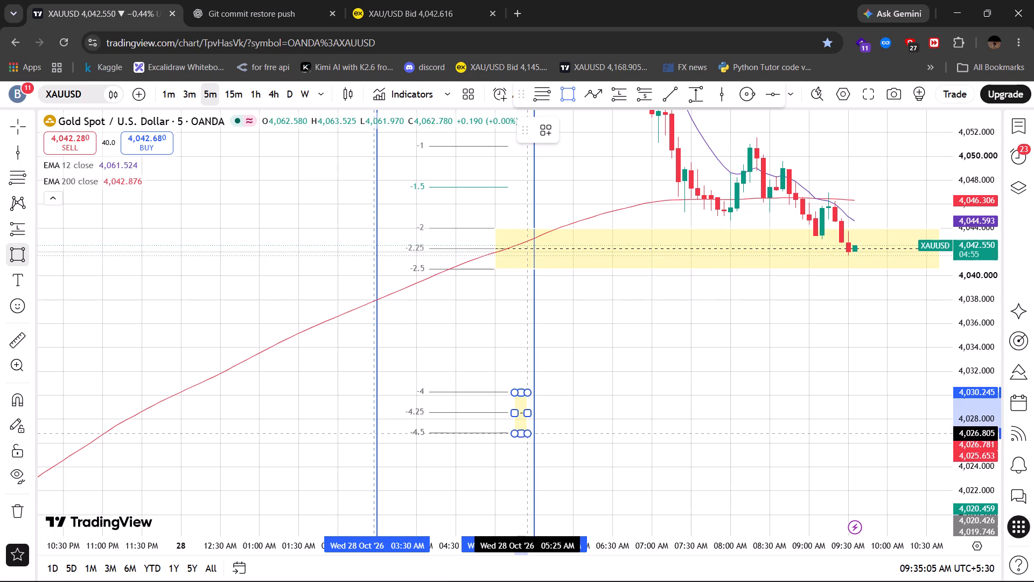
pyautogui.click(528, 433)
pyautogui.moveTo(527, 416); pyautogui.dragTo(642, 417)
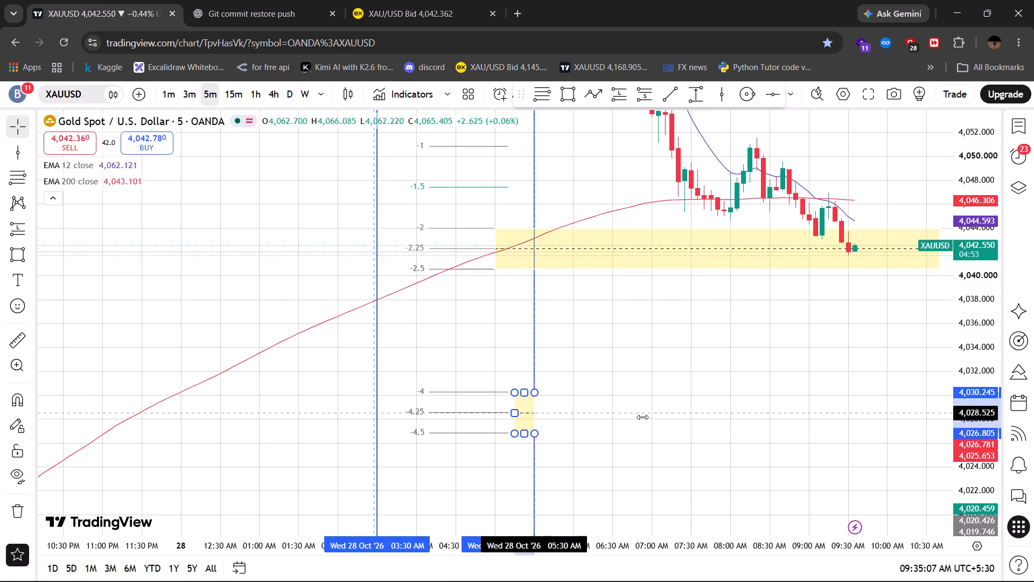
pyautogui.moveTo(642, 417); pyautogui.dragTo(918, 421)
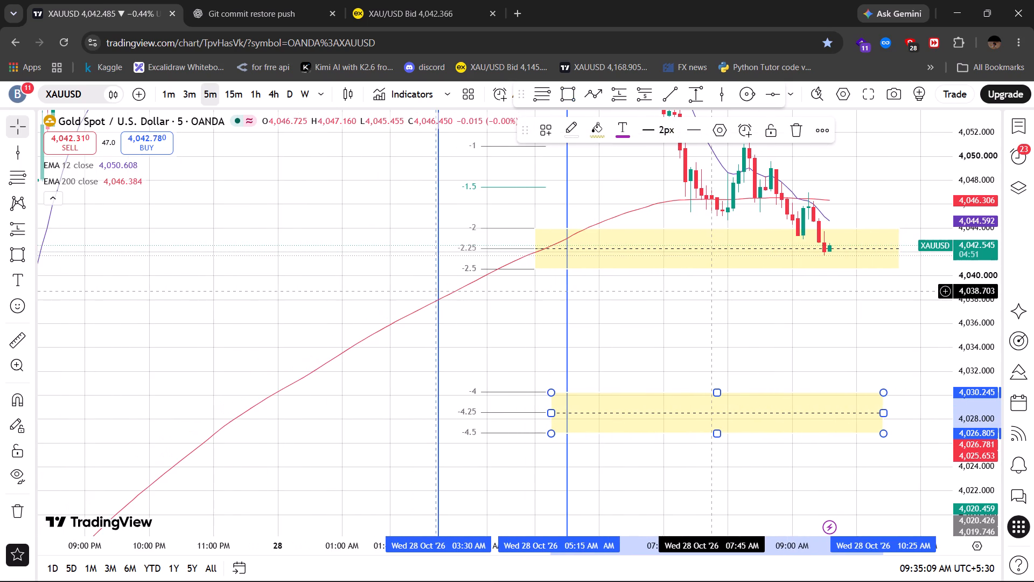
# Turn on Reverse in the Fib retracement's style settings to project its levels above the range.
pyautogui.moveTo(845, 313); pyautogui.dragTo(682, 466)
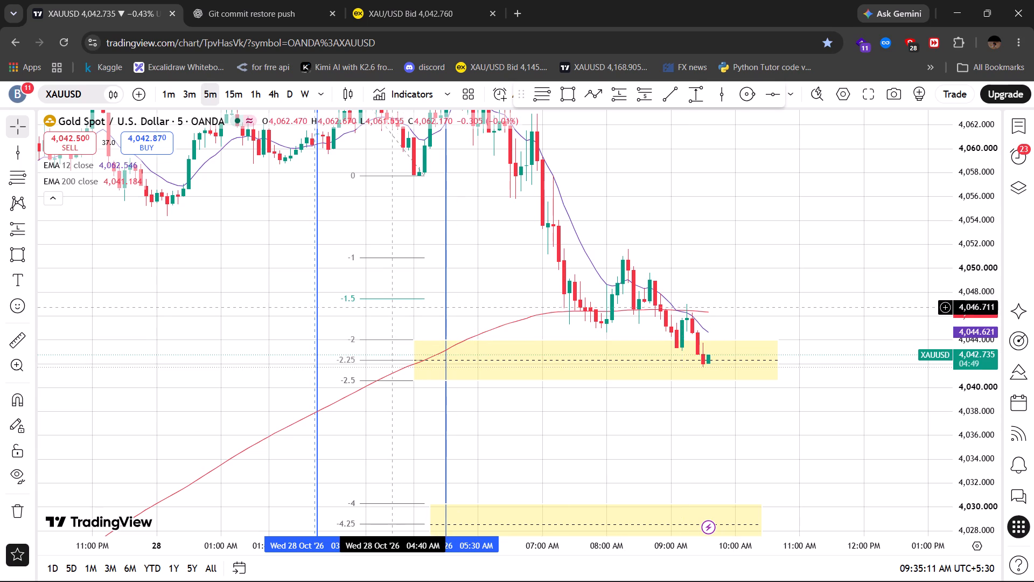
pyautogui.click(390, 298)
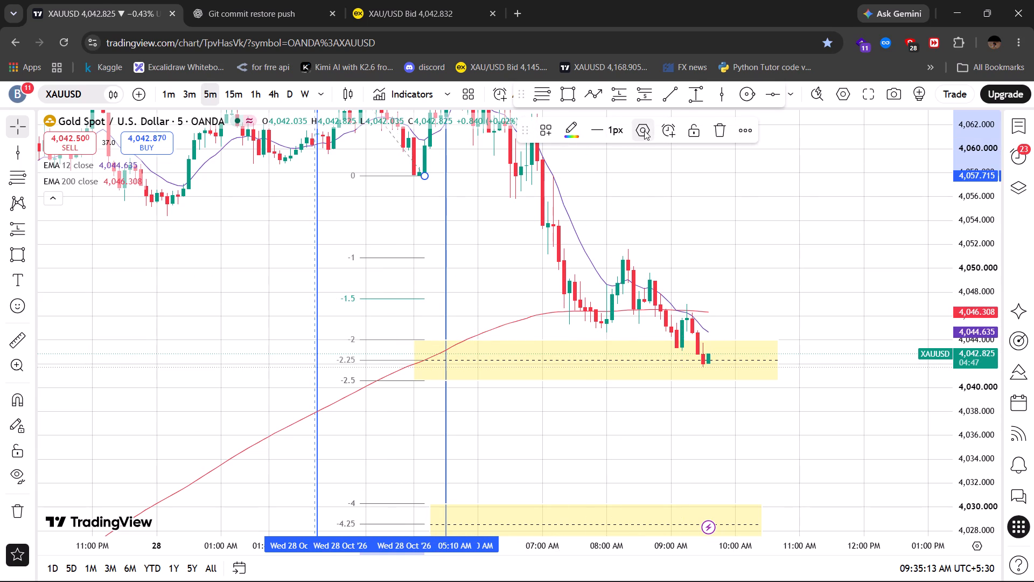
pyautogui.click(644, 130)
pyautogui.click(627, 204)
pyautogui.scroll(-5, 627, 204)
pyautogui.click(381, 292)
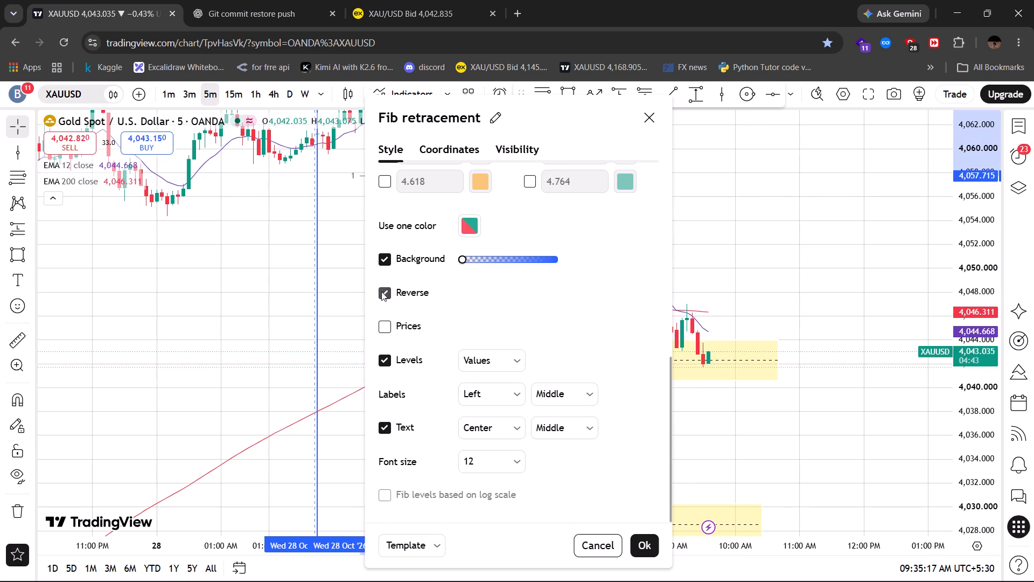
pyautogui.click(724, 239)
# Draw a yellow rectangle between the upper -2.5 and -2 Fib levels, about 4,081.673 to 4,078.289, from 04:55 AM to about 11:45 AM.
pyautogui.moveTo(724, 239); pyautogui.dragTo(723, 472)
pyautogui.moveTo(543, 266); pyautogui.dragTo(570, 403)
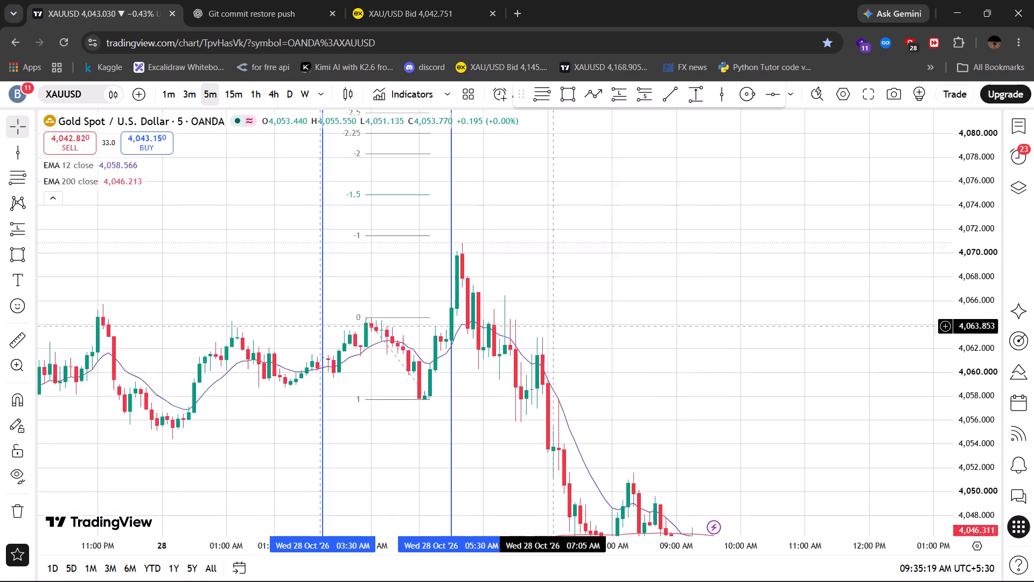
pyautogui.moveTo(570, 403); pyautogui.dragTo(579, 464)
pyautogui.moveTo(604, 358); pyautogui.dragTo(619, 434)
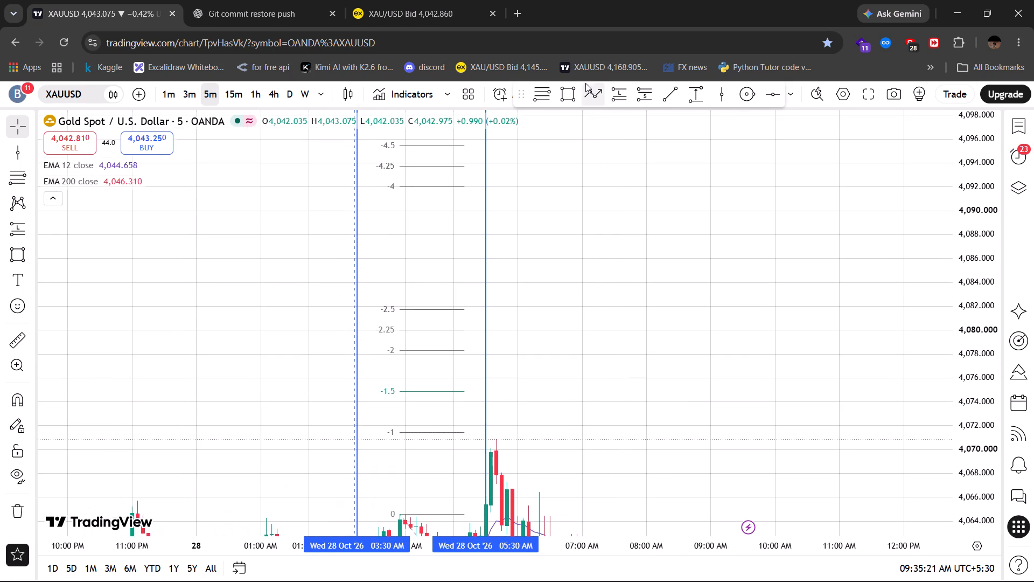
pyautogui.click(574, 88)
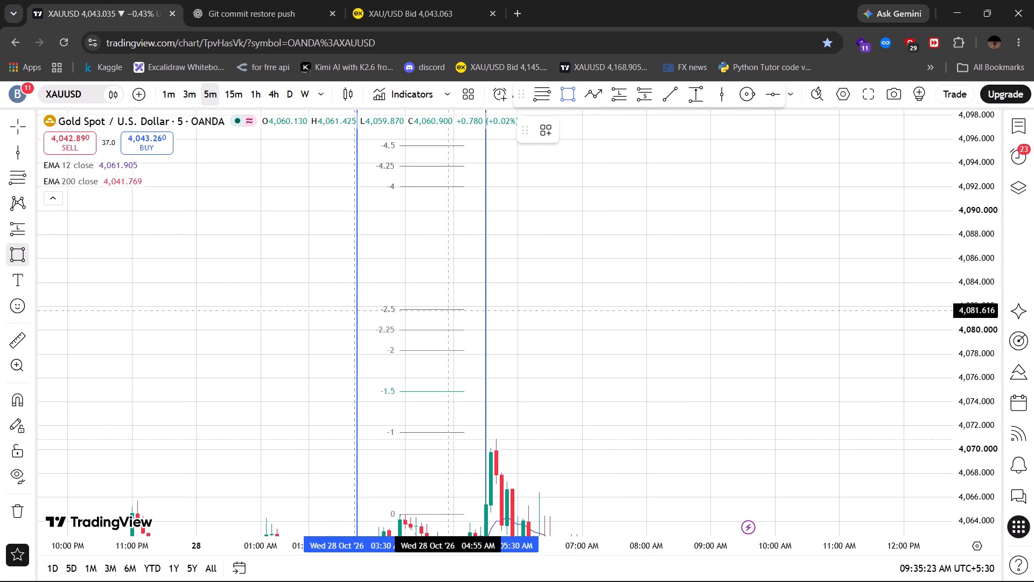
pyautogui.moveTo(446, 310); pyautogui.dragTo(460, 353)
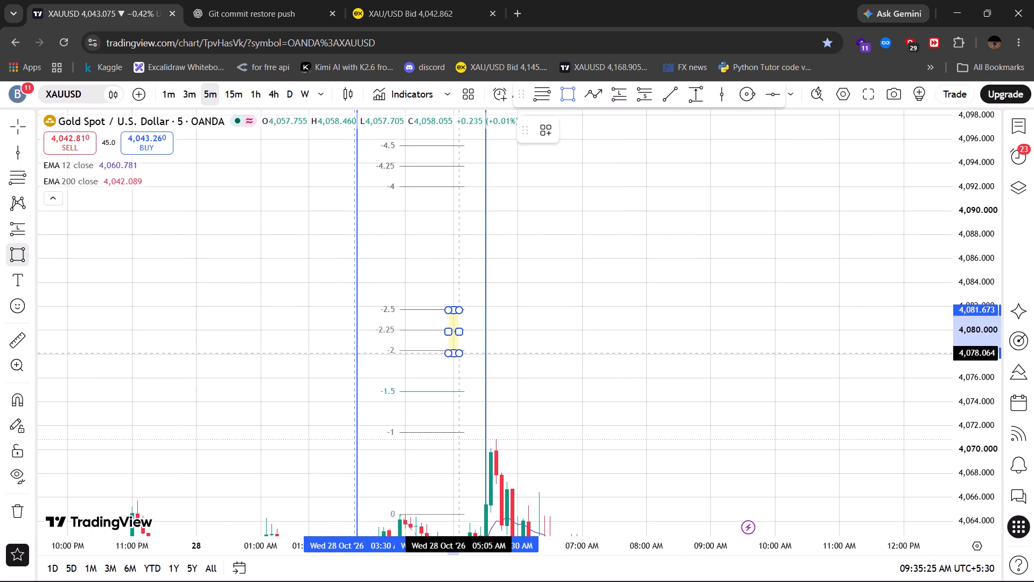
pyautogui.moveTo(460, 353); pyautogui.dragTo(463, 350)
pyautogui.click(463, 350)
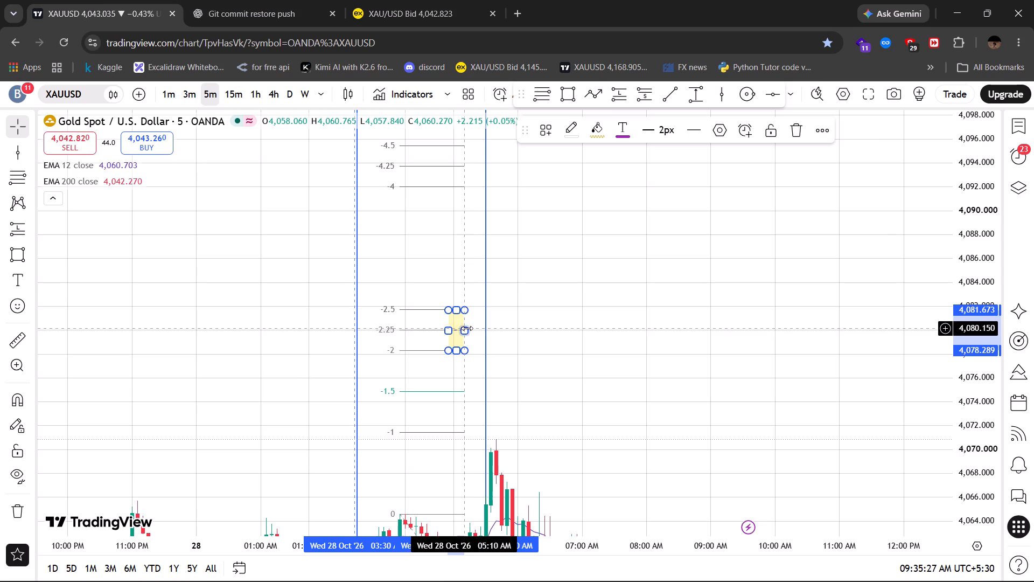
pyautogui.moveTo(467, 328); pyautogui.dragTo(886, 307)
pyautogui.click(584, 165)
# Draw a yellow rectangle between the upper -4.5 and -4 Fib levels, about 4,095.489 to 4,091.992, spanning 05:05 AM to 12:05 PM.
pyautogui.moveTo(584, 175); pyautogui.dragTo(578, 270)
pyautogui.click(566, 99)
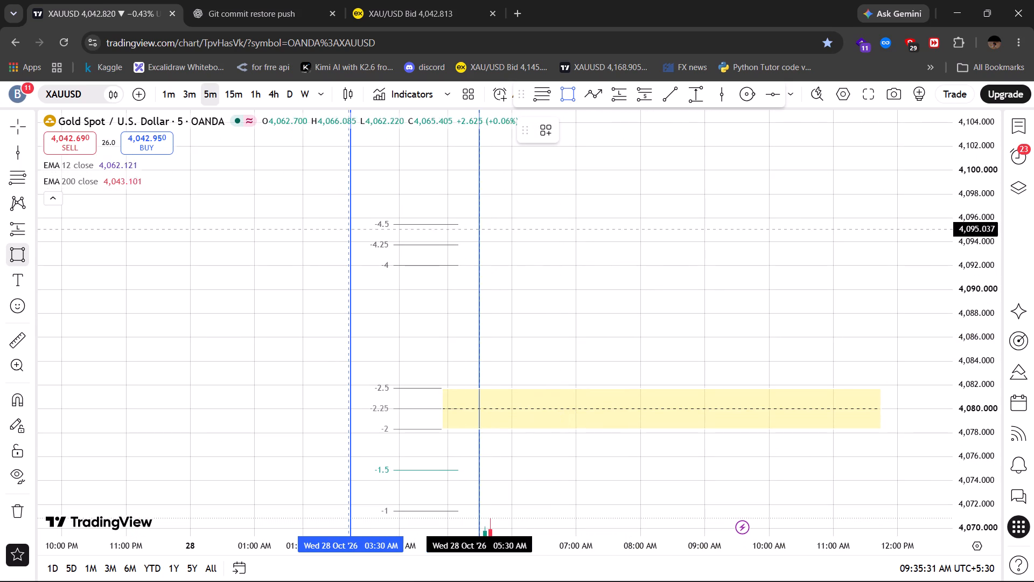
pyautogui.moveTo(453, 224); pyautogui.dragTo(465, 265)
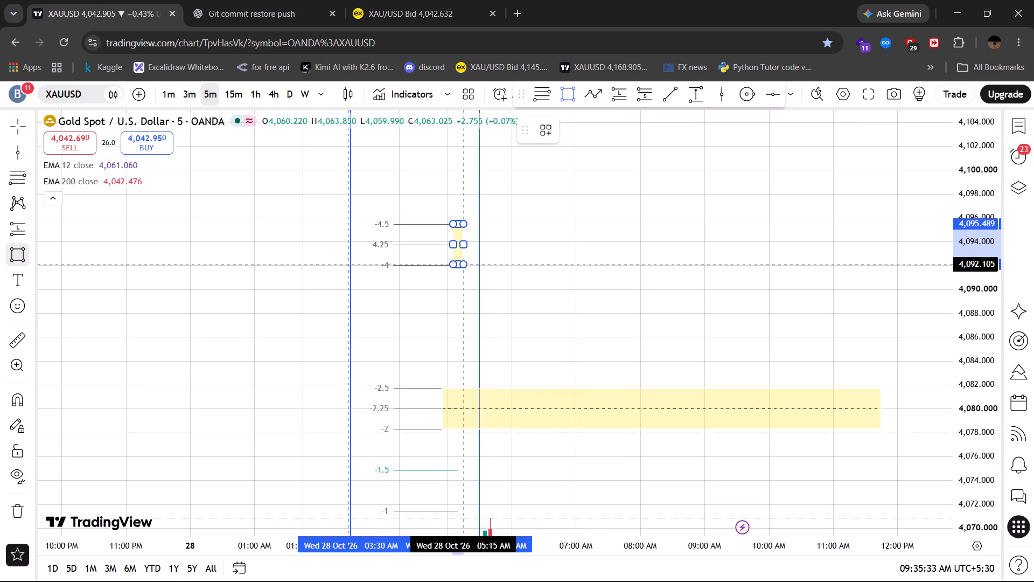
pyautogui.moveTo(465, 265); pyautogui.dragTo(466, 266)
pyautogui.click(466, 266)
pyautogui.moveTo(465, 246); pyautogui.dragTo(653, 241)
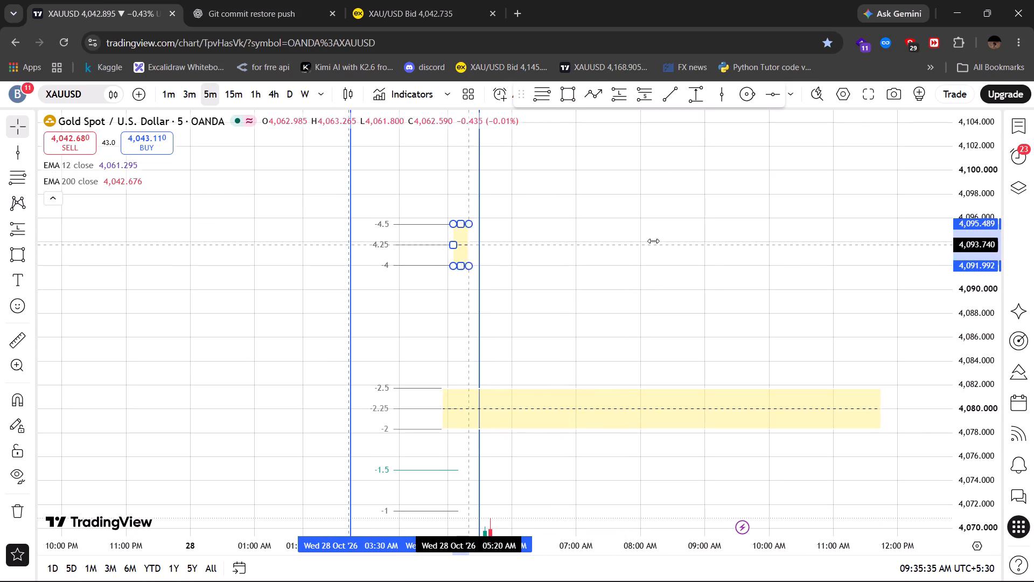
pyautogui.moveTo(653, 241); pyautogui.dragTo(905, 238)
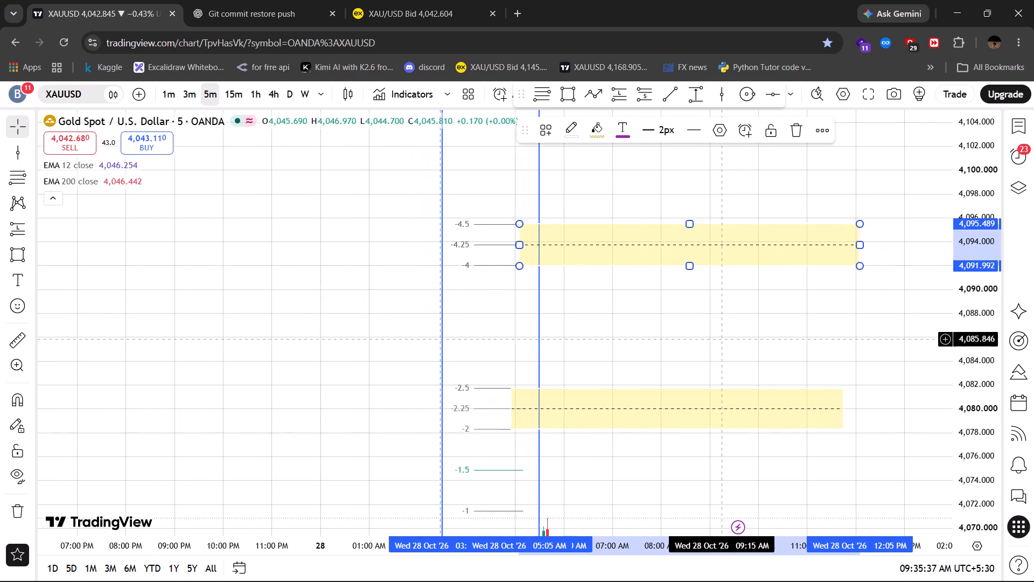
# Extend the two yellow rectangles below the range, the upper one to 03:55 PM and the lower one to about 04:35 PM.
pyautogui.moveTo(965, 263); pyautogui.dragTo(953, 452)
pyautogui.moveTo(789, 461); pyautogui.dragTo(687, 262)
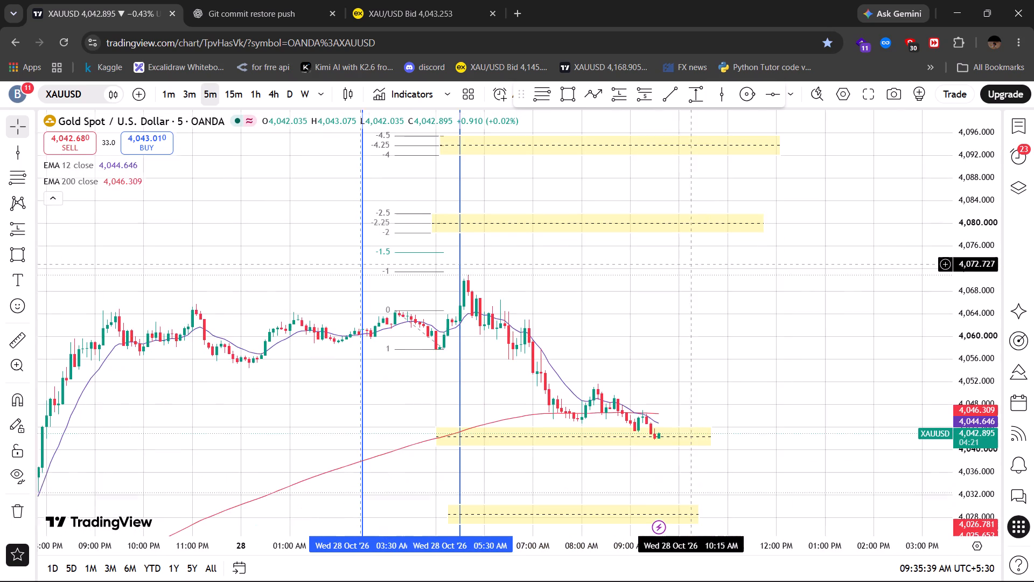
pyautogui.moveTo(673, 349); pyautogui.dragTo(491, 283)
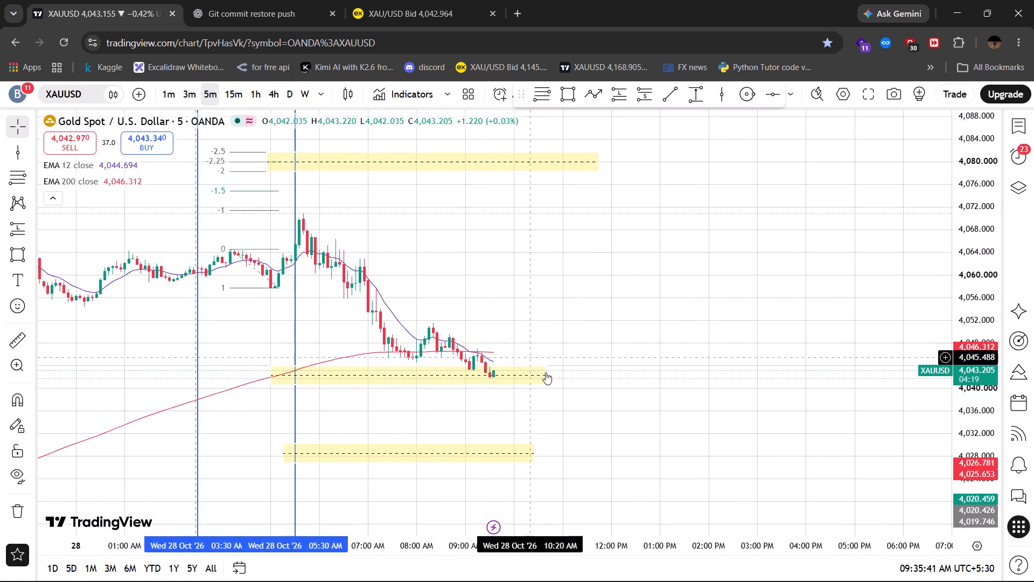
pyautogui.moveTo(549, 376); pyautogui.dragTo(802, 369)
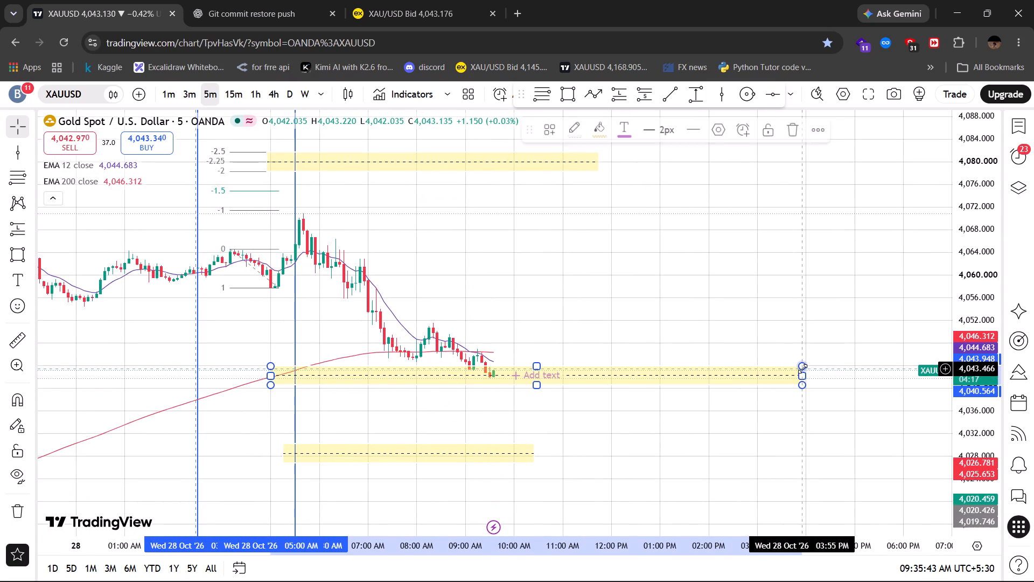
pyautogui.moveTo(536, 456); pyautogui.dragTo(682, 455)
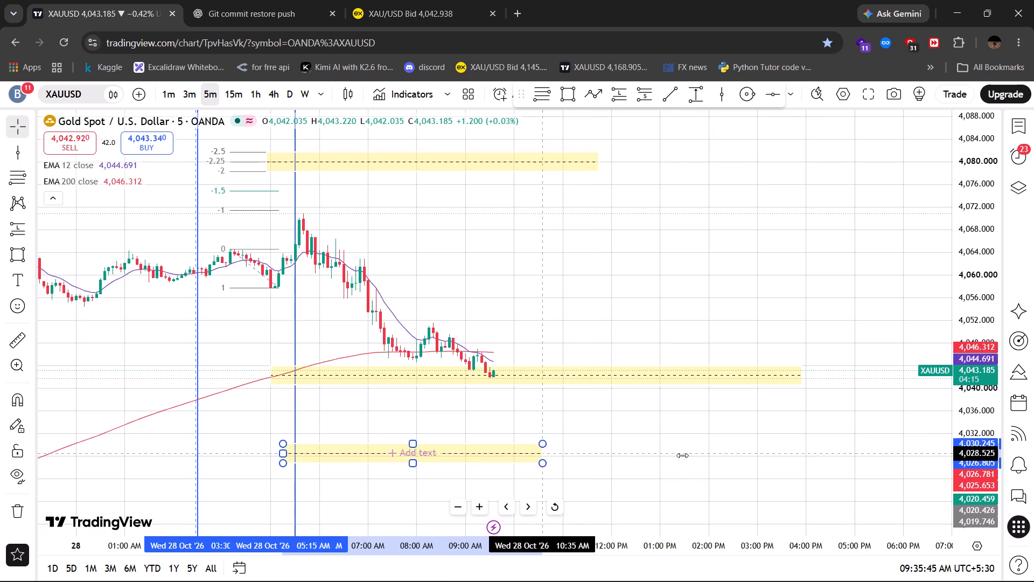
pyautogui.moveTo(682, 455); pyautogui.dragTo(834, 451)
pyautogui.click(672, 316)
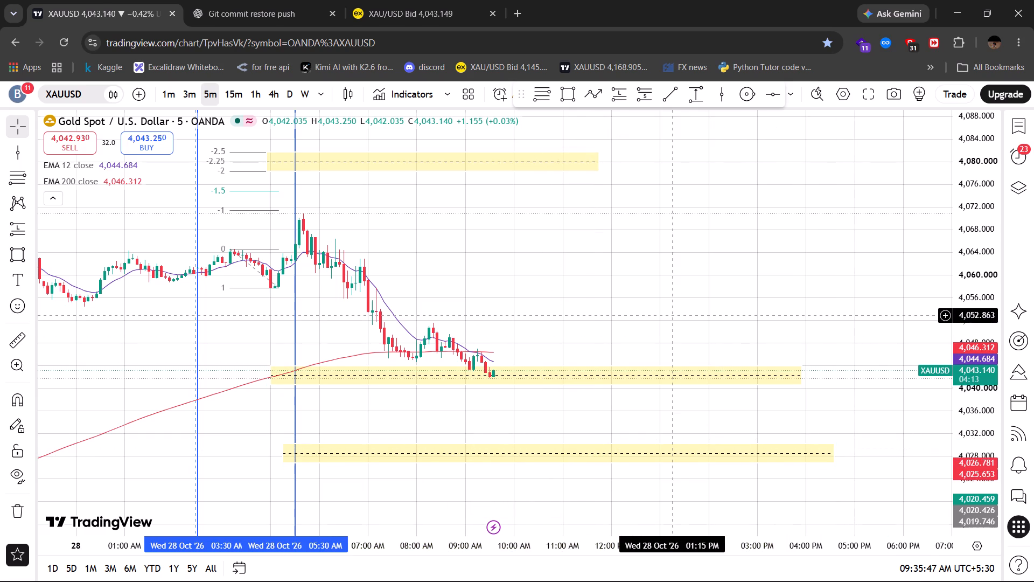
# Switch the XAUUSD chart to the 1-minute timeframe.
pyautogui.moveTo(672, 316); pyautogui.dragTo(564, 310)
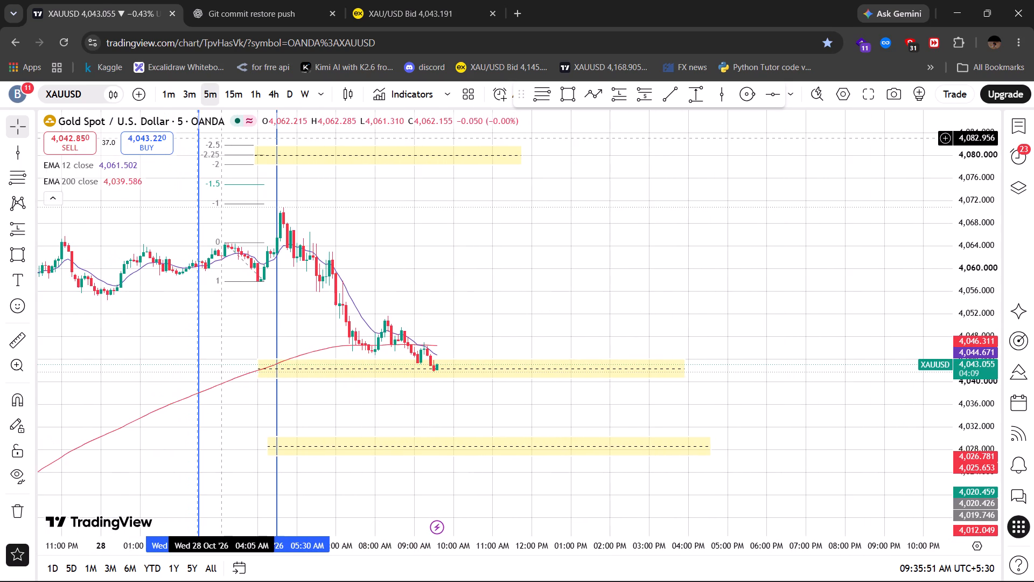
pyautogui.click(171, 96)
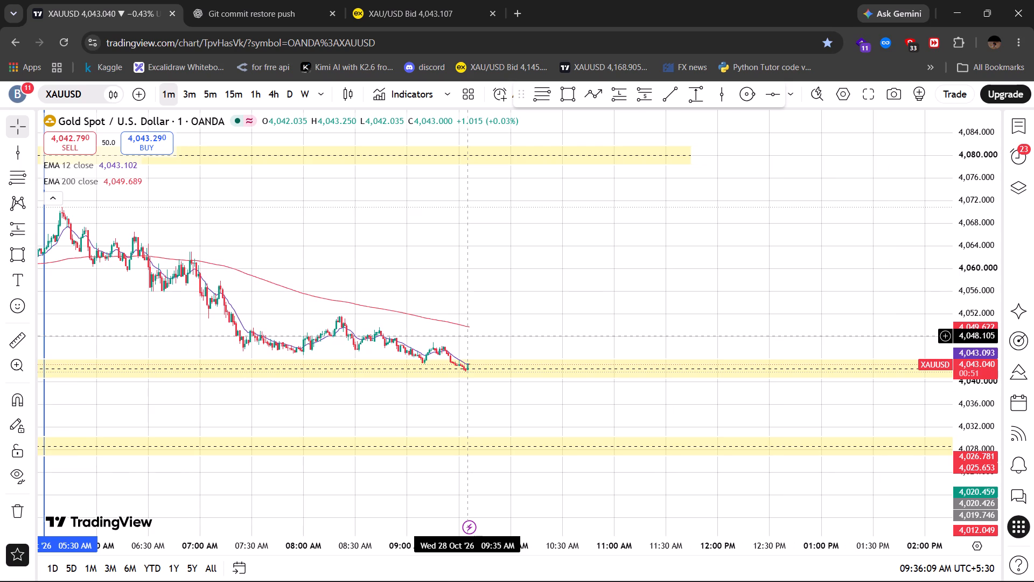
# Examine the latest 1-minute candles up close against the first yellow target zone below the range, from about 07:00 AM onward.
pyautogui.moveTo(970, 313); pyautogui.dragTo(944, 0)
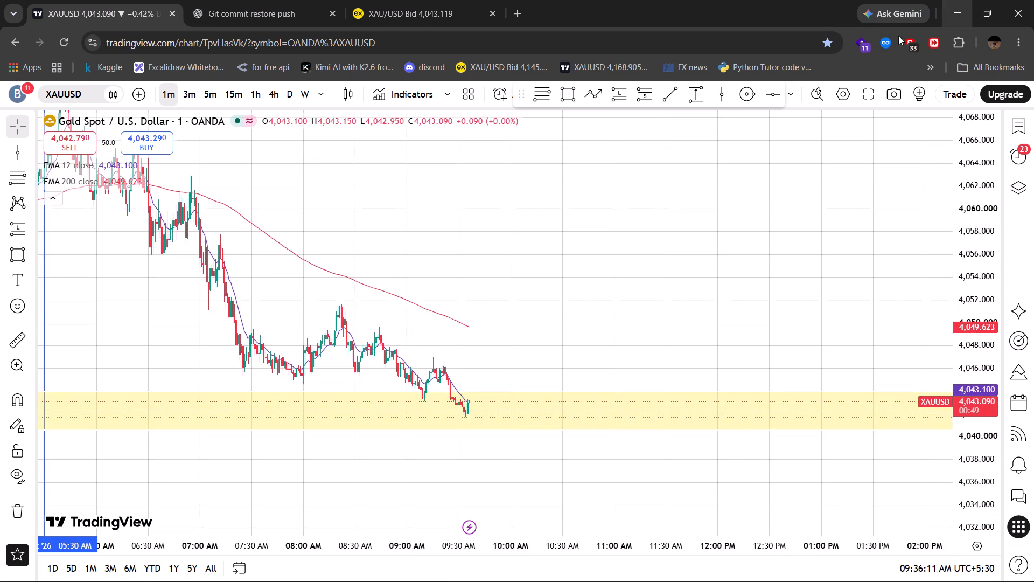
pyautogui.moveTo(589, 323); pyautogui.dragTo(574, 195)
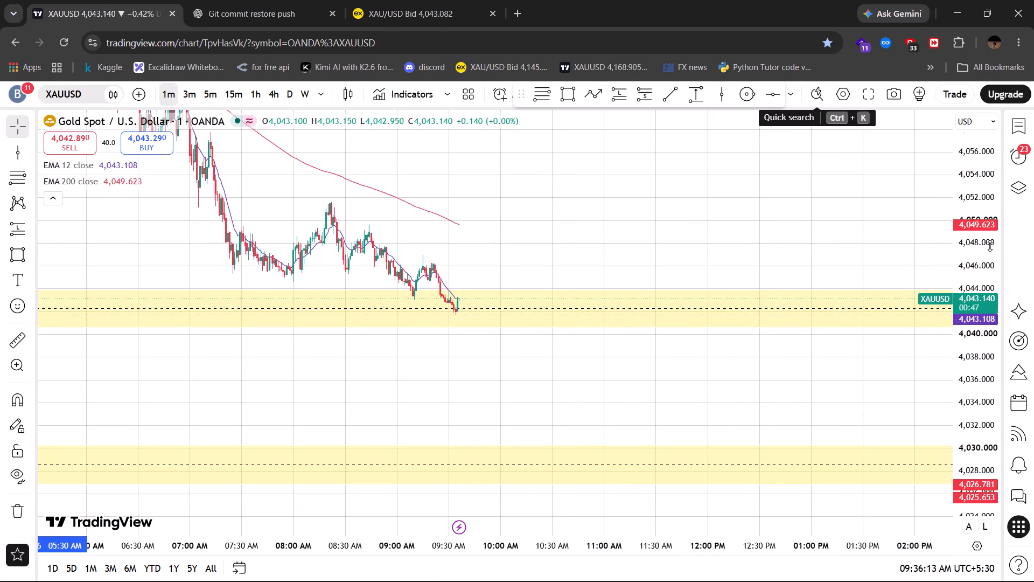
pyautogui.moveTo(990, 246); pyautogui.dragTo(926, 0)
pyautogui.moveTo(479, 372); pyautogui.dragTo(475, 470)
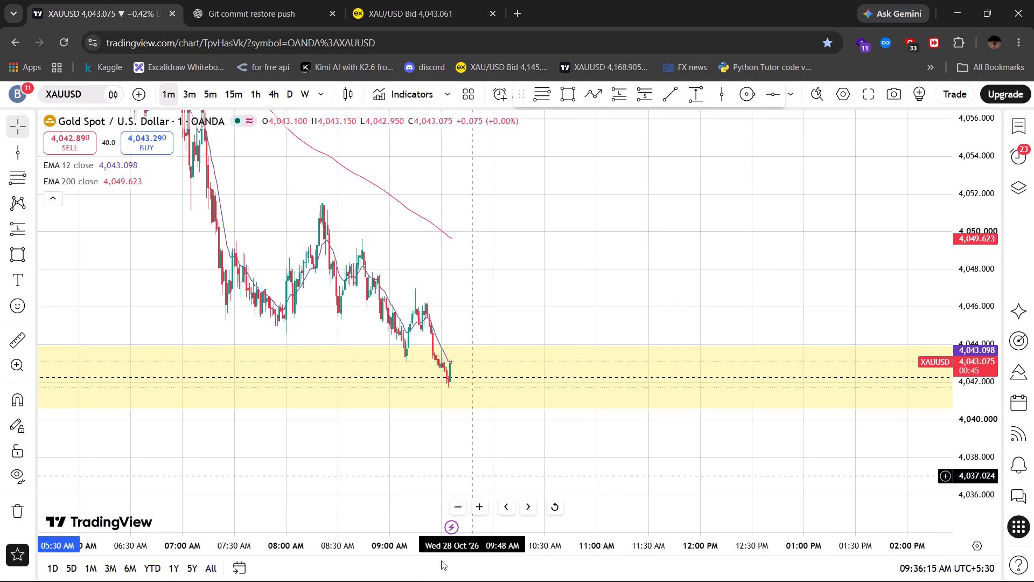
pyautogui.moveTo(425, 548); pyautogui.dragTo(149, 546)
pyautogui.moveTo(142, 446); pyautogui.dragTo(408, 449)
pyautogui.moveTo(353, 545); pyautogui.dragTo(257, 533)
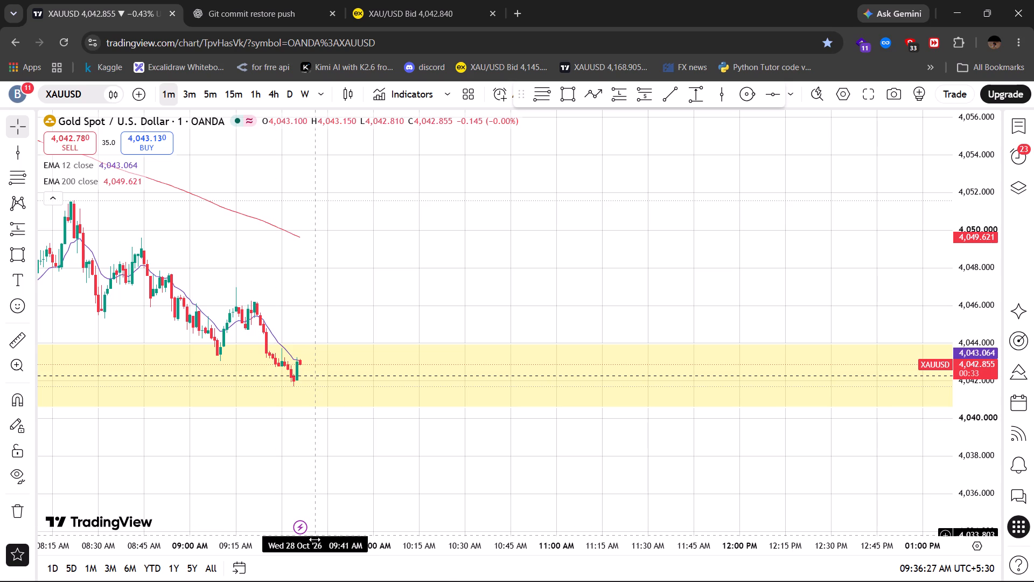
pyautogui.moveTo(315, 543); pyautogui.dragTo(215, 538)
pyautogui.moveTo(207, 460); pyautogui.dragTo(519, 456)
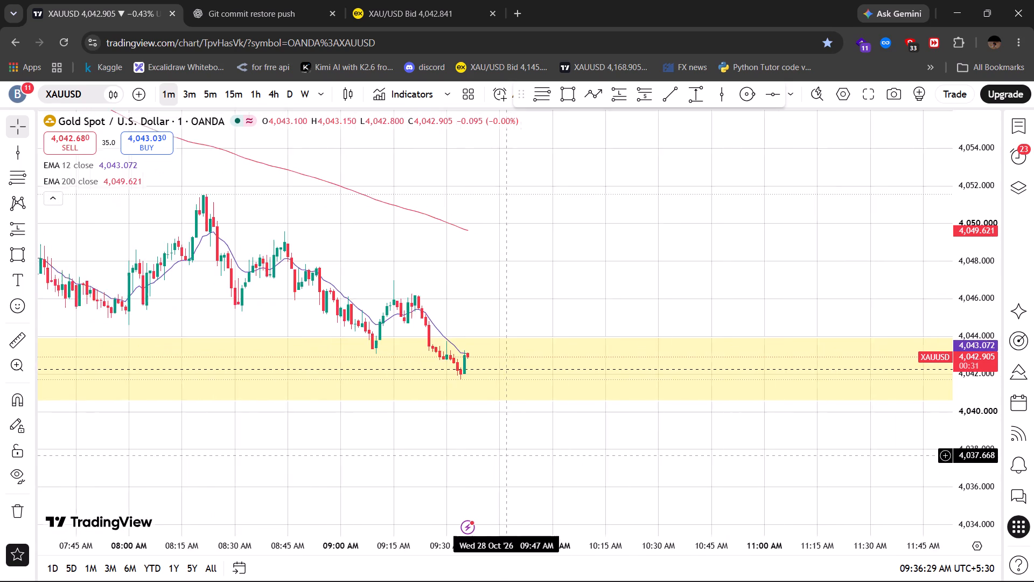
pyautogui.moveTo(519, 456); pyautogui.dragTo(519, 457)
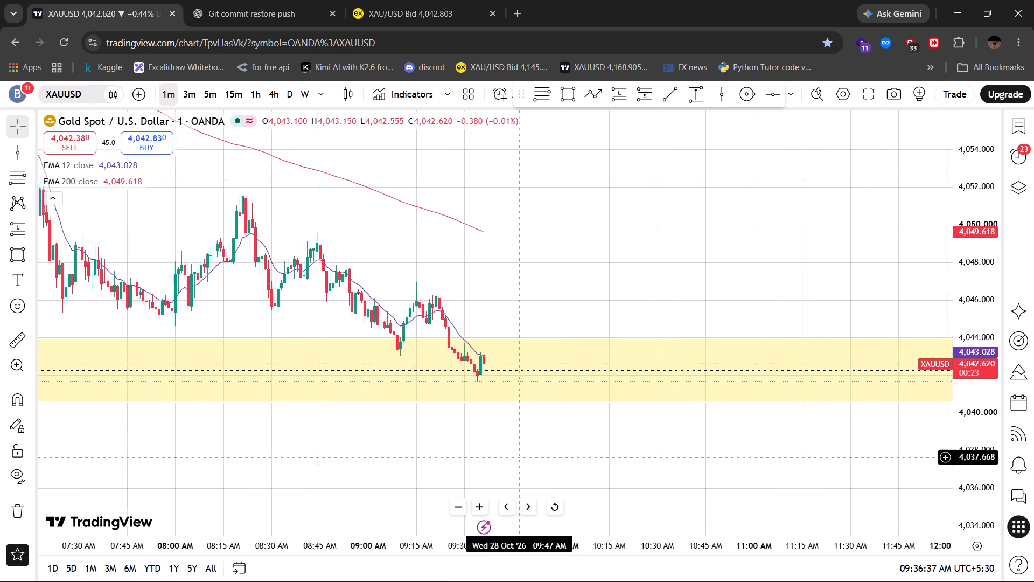
pyautogui.moveTo(519, 457); pyautogui.dragTo(631, 474)
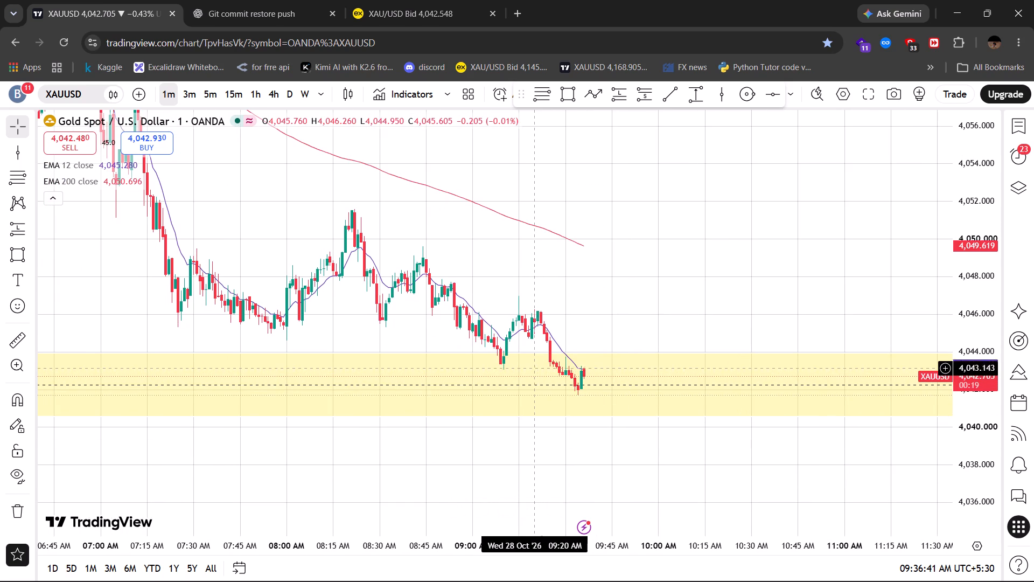
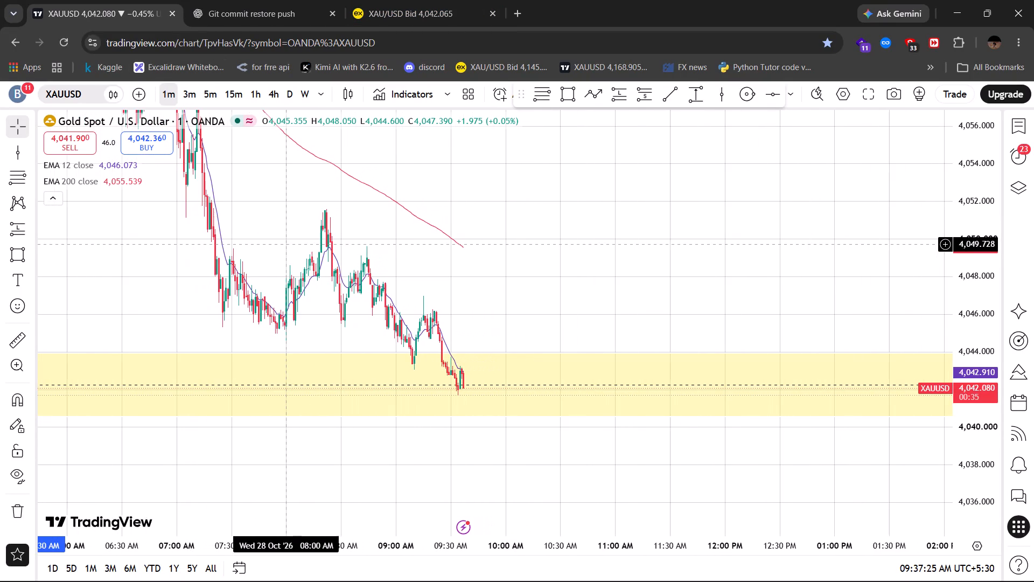
# Switch the XAUUSD chart to the 5-minute timeframe.
pyautogui.click(218, 98)
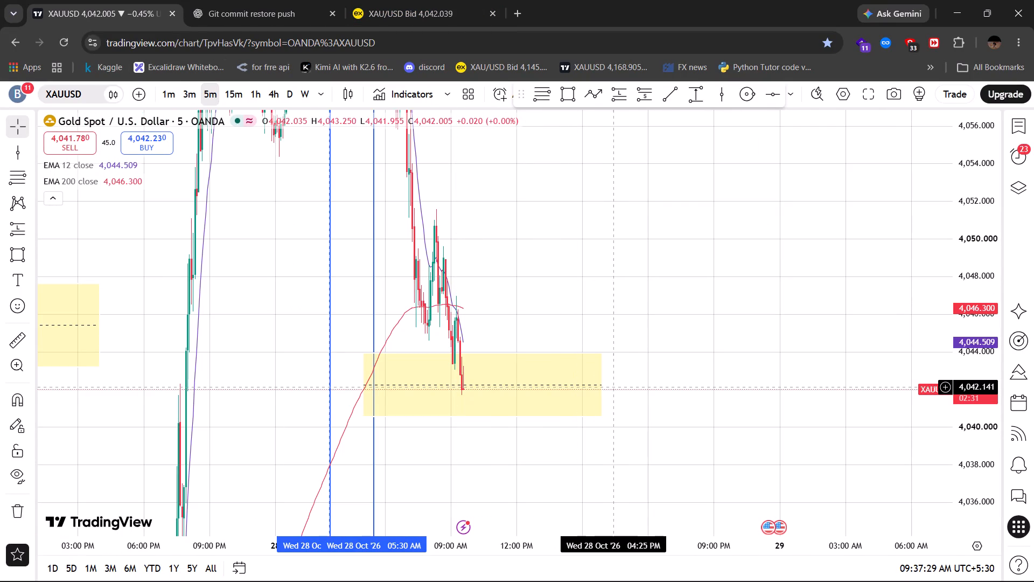
# Extend the two yellow zones below the range into Thu 29 Oct, the upper one to 03:25 AM and the lower one to about 05:45 AM.
pyautogui.moveTo(602, 385); pyautogui.dragTo(855, 383)
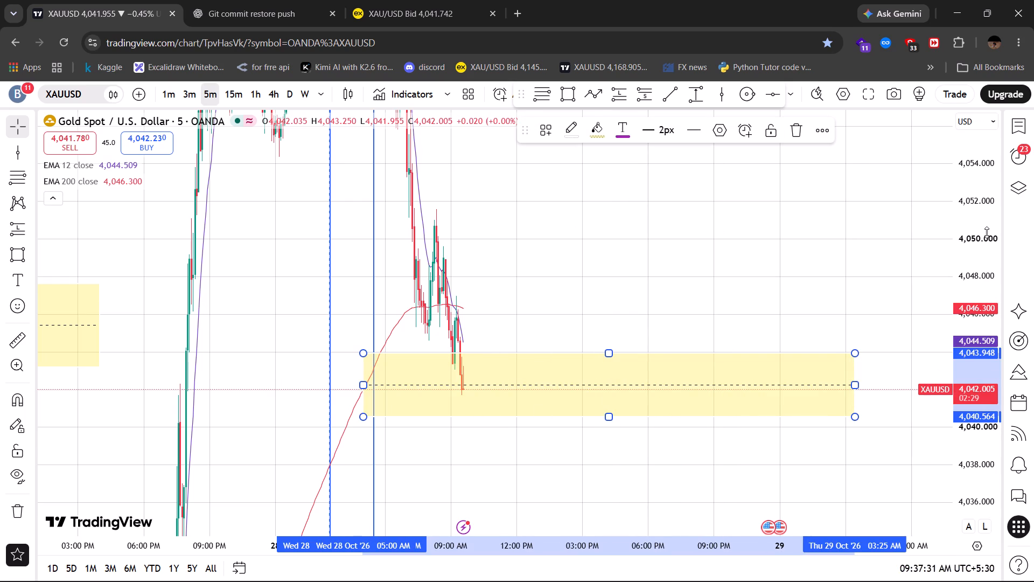
pyautogui.moveTo(986, 231); pyautogui.dragTo(967, 519)
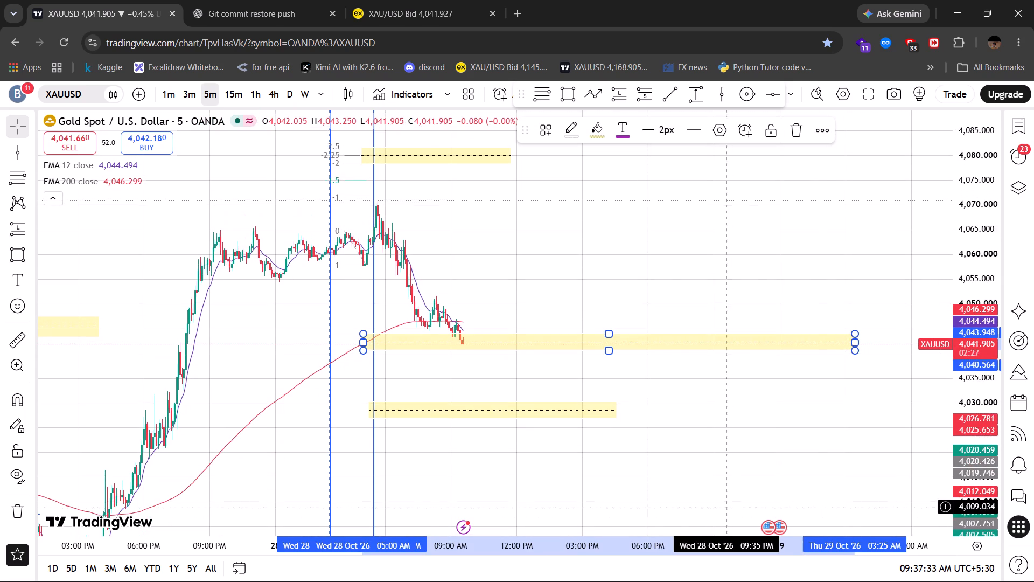
pyautogui.moveTo(619, 412); pyautogui.dragTo(906, 431)
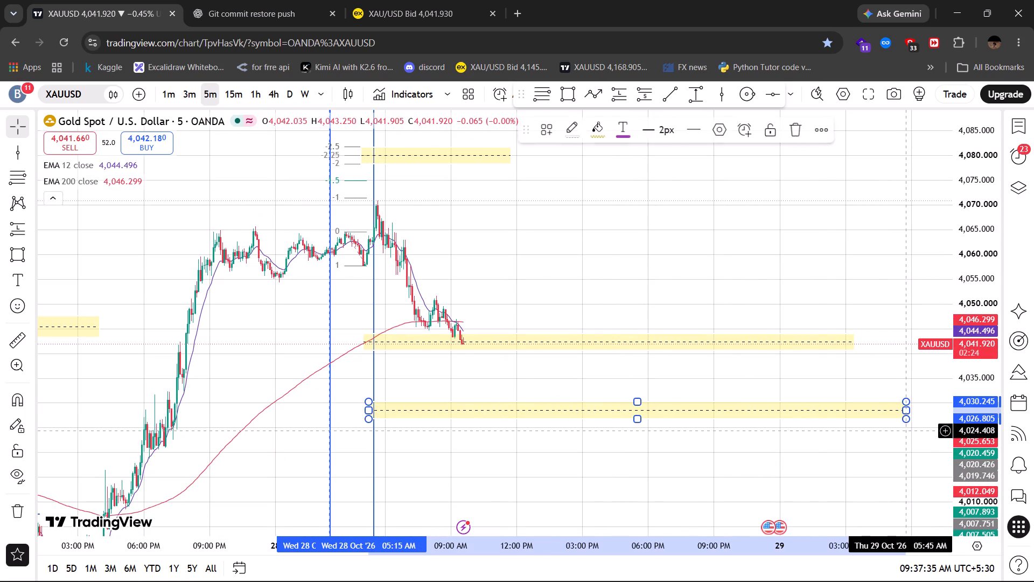
# Extend the two yellow zones above the range on Thu 29 Oct, the -4.5/-4 zone to 07:00 PM and the -2.5/-2 zone to about 07:30 PM.
pyautogui.moveTo(669, 216); pyautogui.dragTo(589, 337)
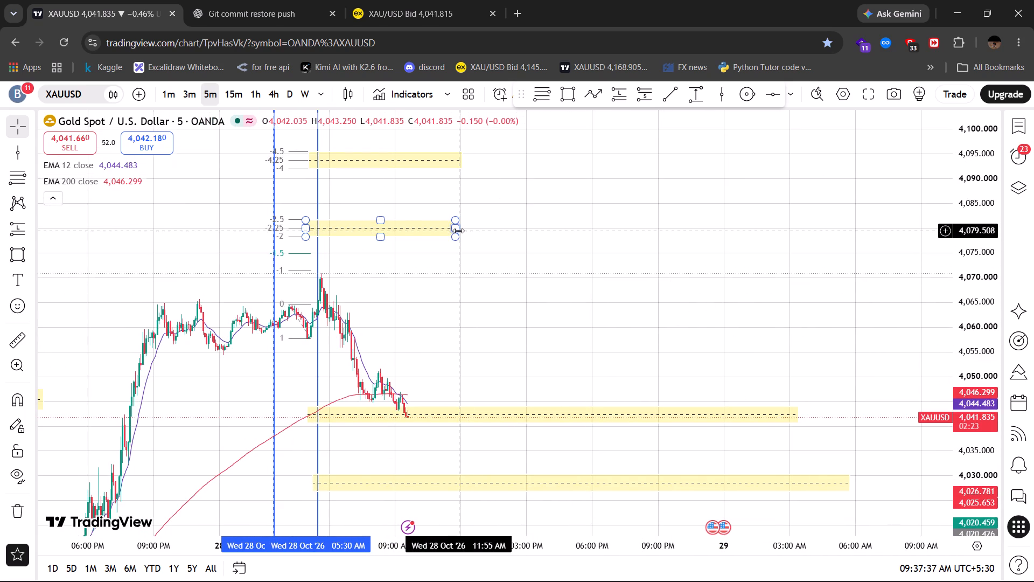
pyautogui.moveTo(458, 231); pyautogui.dragTo(867, 235)
pyautogui.moveTo(740, 289); pyautogui.dragTo(705, 400)
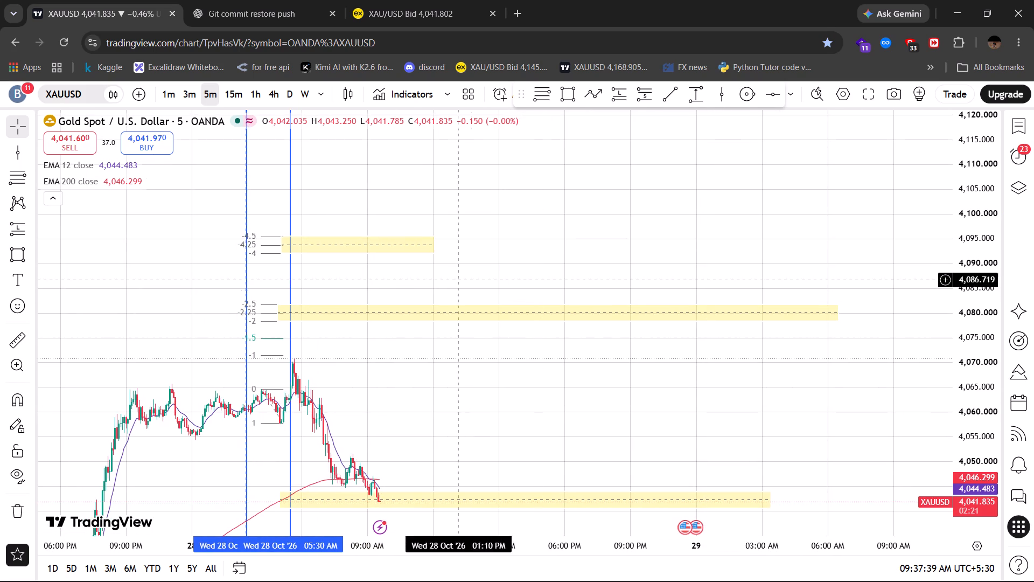
pyautogui.moveTo(435, 246); pyautogui.dragTo(950, 247)
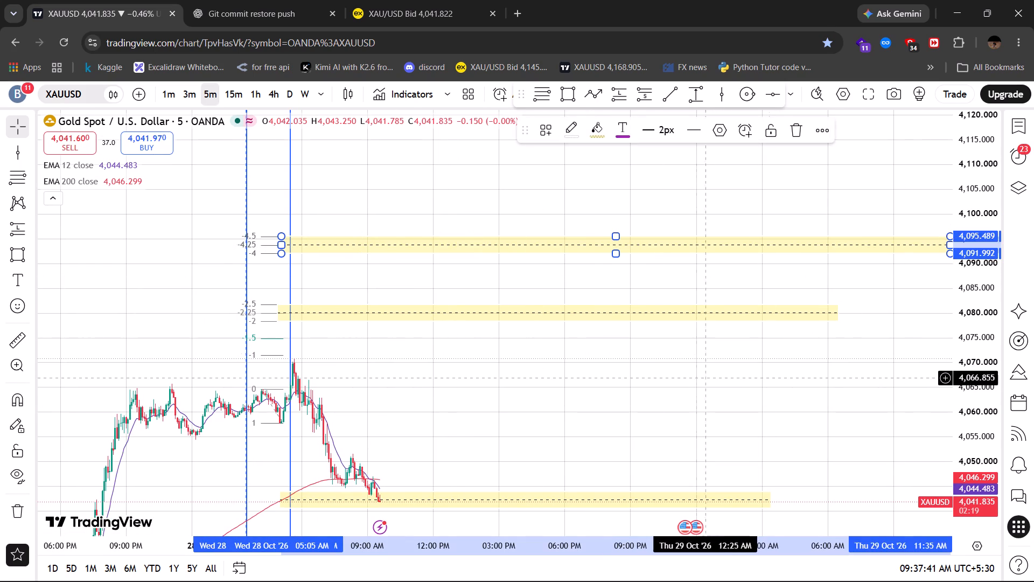
pyautogui.moveTo(695, 378); pyautogui.dragTo(281, 381)
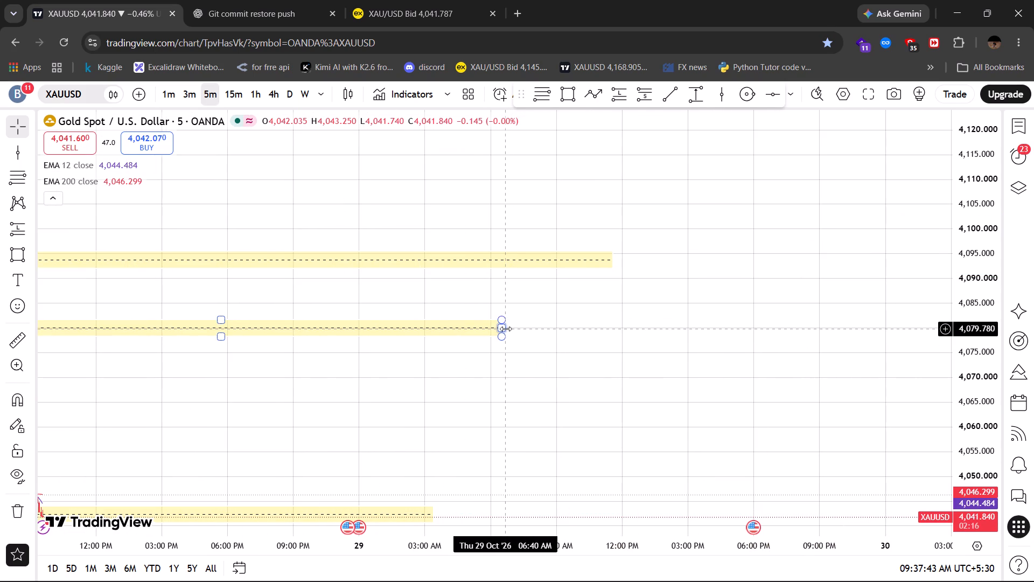
pyautogui.moveTo(506, 329); pyautogui.dragTo(798, 316)
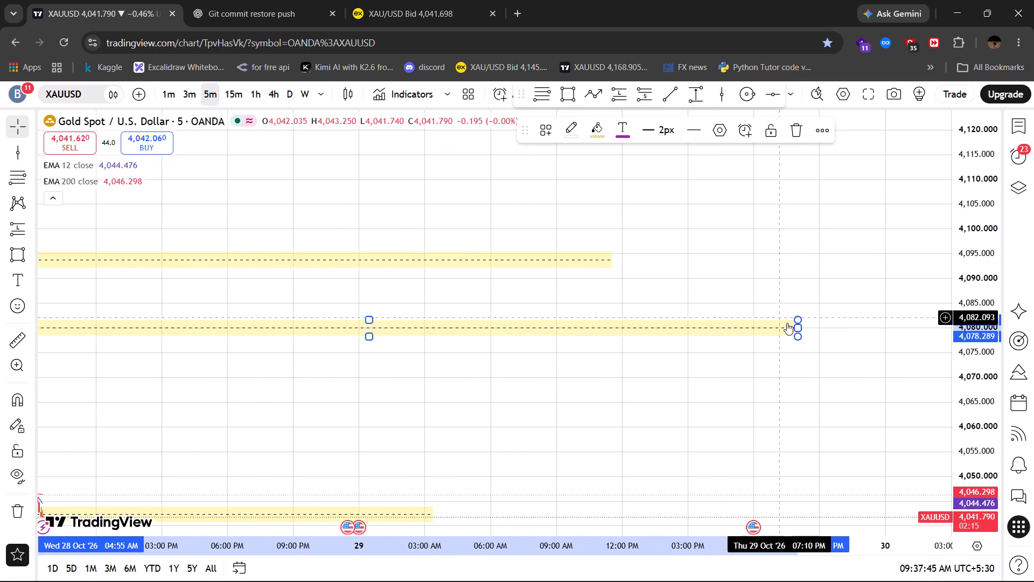
pyautogui.moveTo(801, 328); pyautogui.dragTo(654, 328)
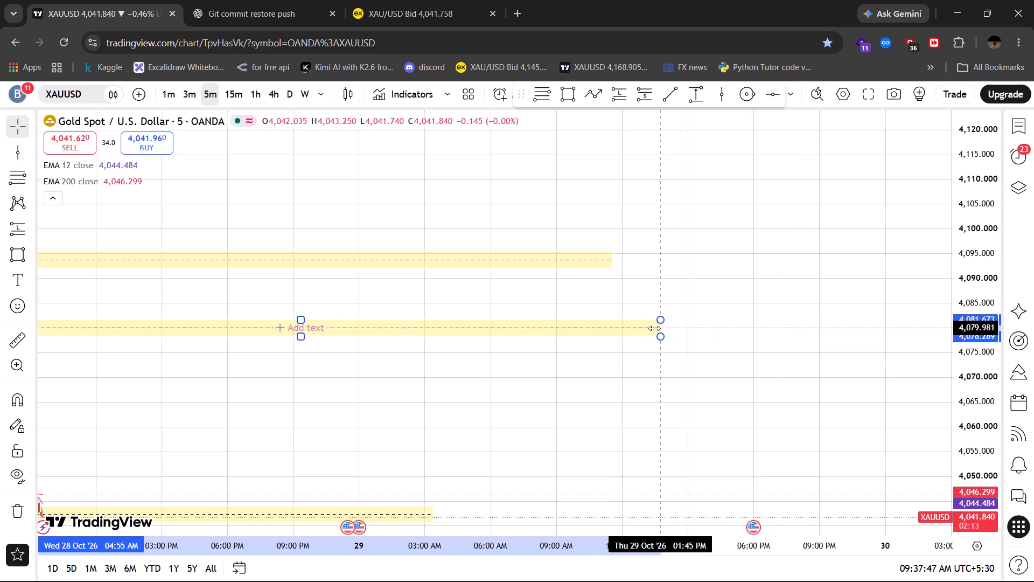
pyautogui.moveTo(654, 328); pyautogui.dragTo(757, 317)
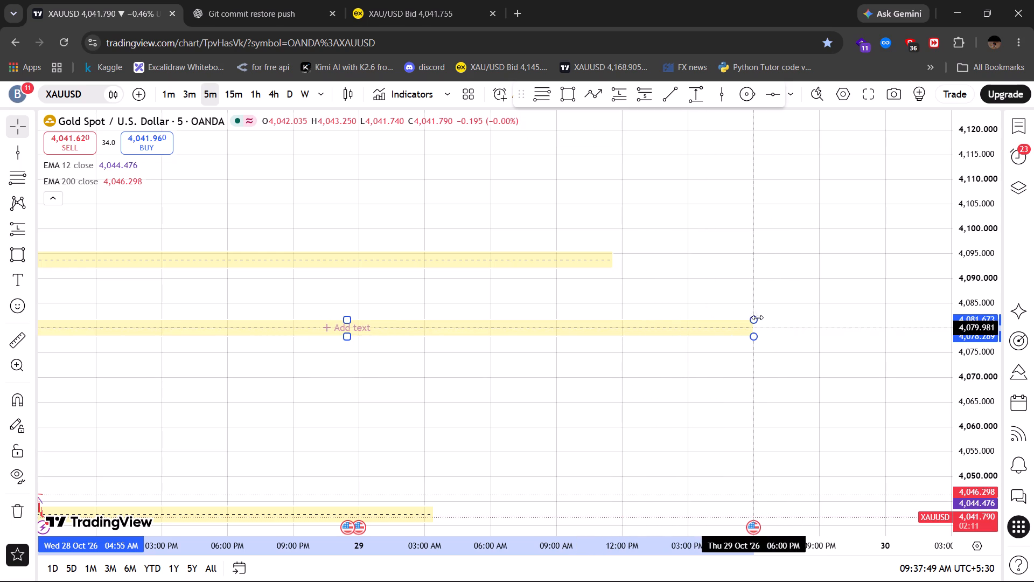
pyautogui.moveTo(757, 317); pyautogui.dragTo(791, 318)
pyautogui.moveTo(611, 259); pyautogui.dragTo(775, 268)
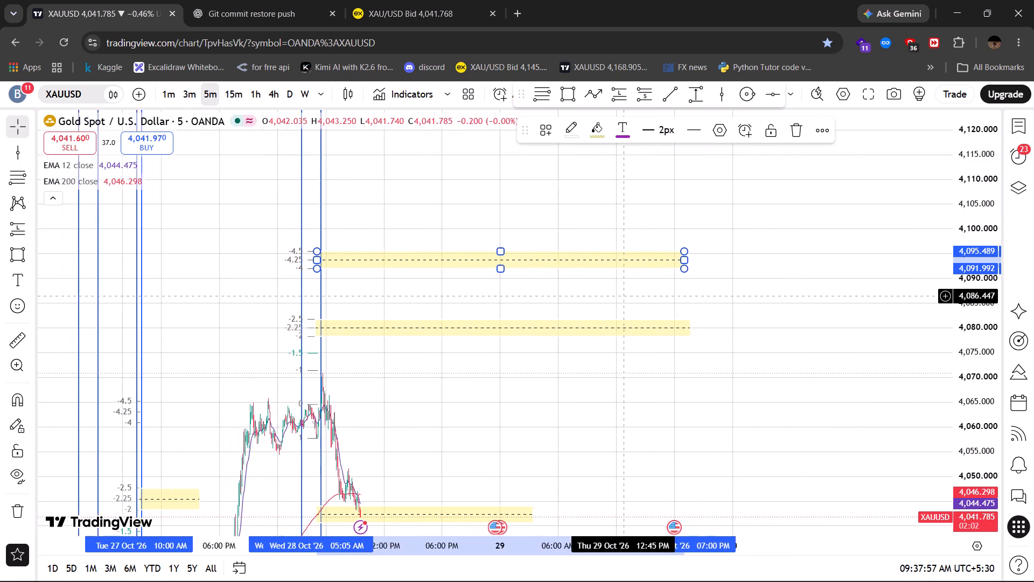
pyautogui.click(623, 297)
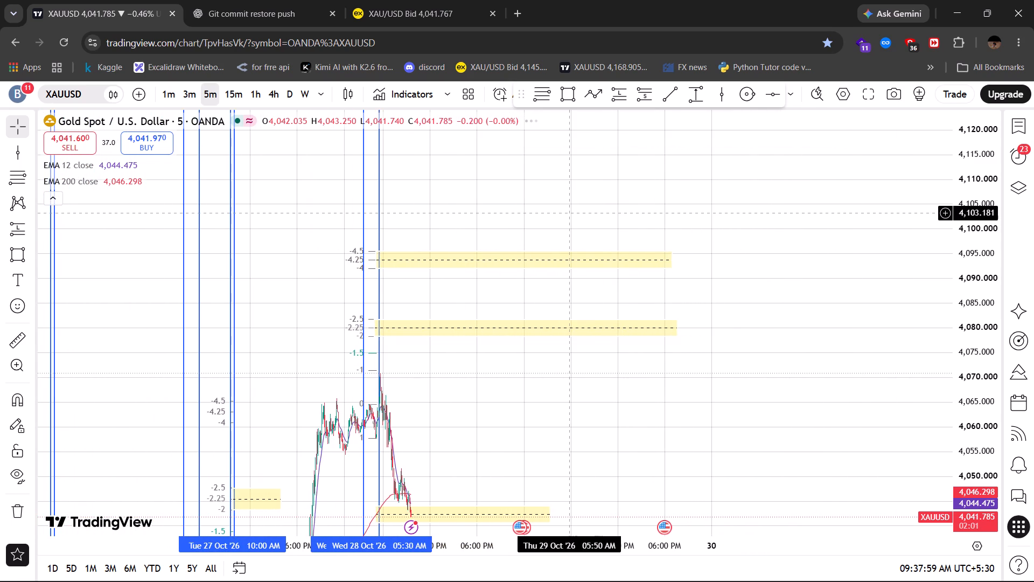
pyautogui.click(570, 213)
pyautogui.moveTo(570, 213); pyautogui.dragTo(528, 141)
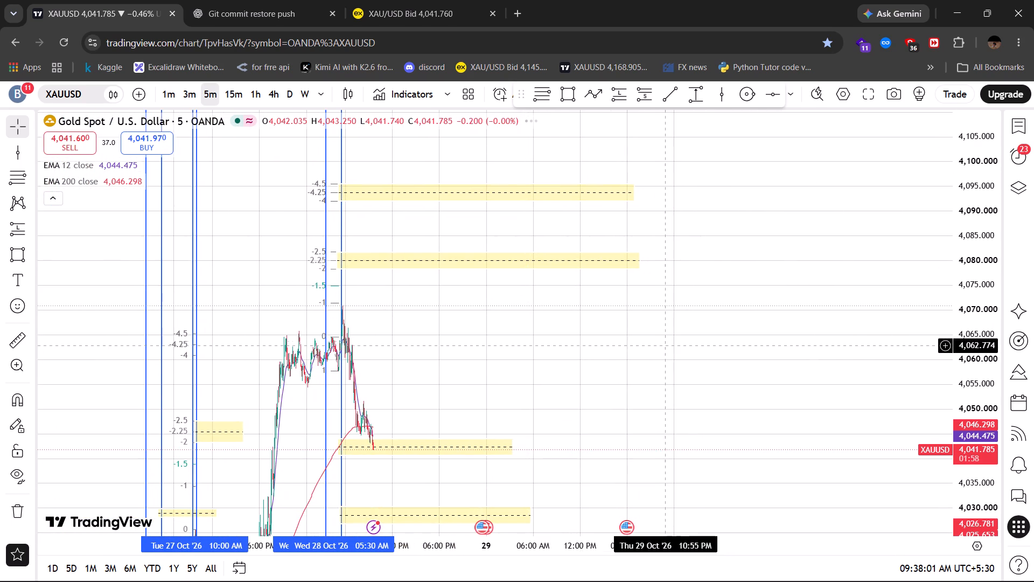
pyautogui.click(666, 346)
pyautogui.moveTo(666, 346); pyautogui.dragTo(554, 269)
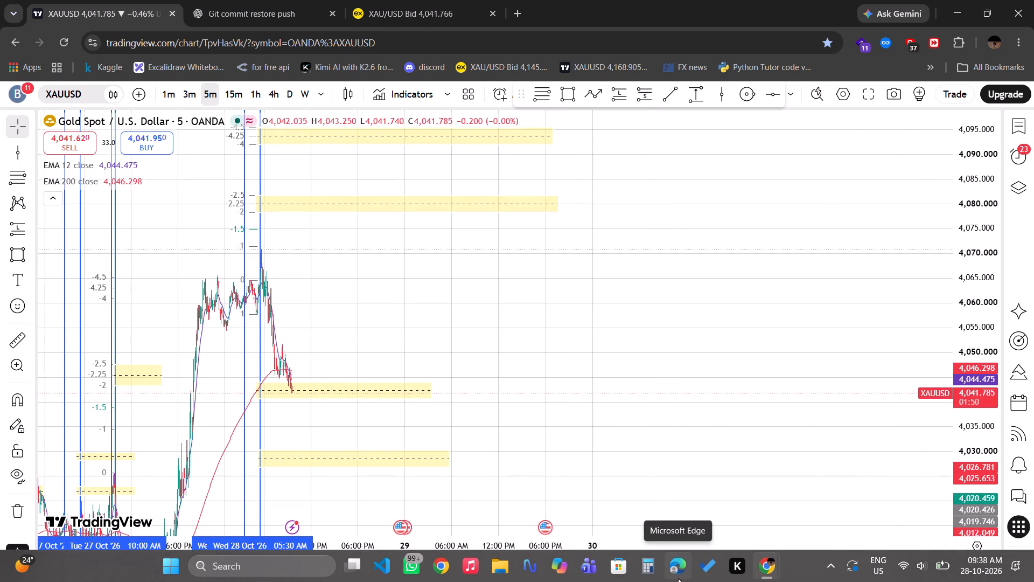
# Set the chart's time zone to (UTC-4) New York.
pyautogui.click(948, 568)
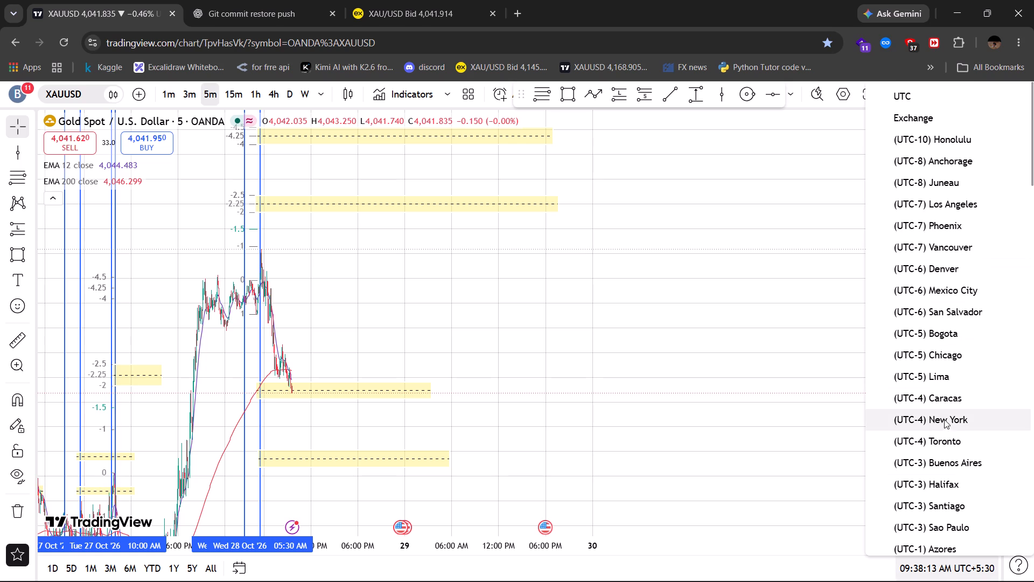
pyautogui.click(945, 422)
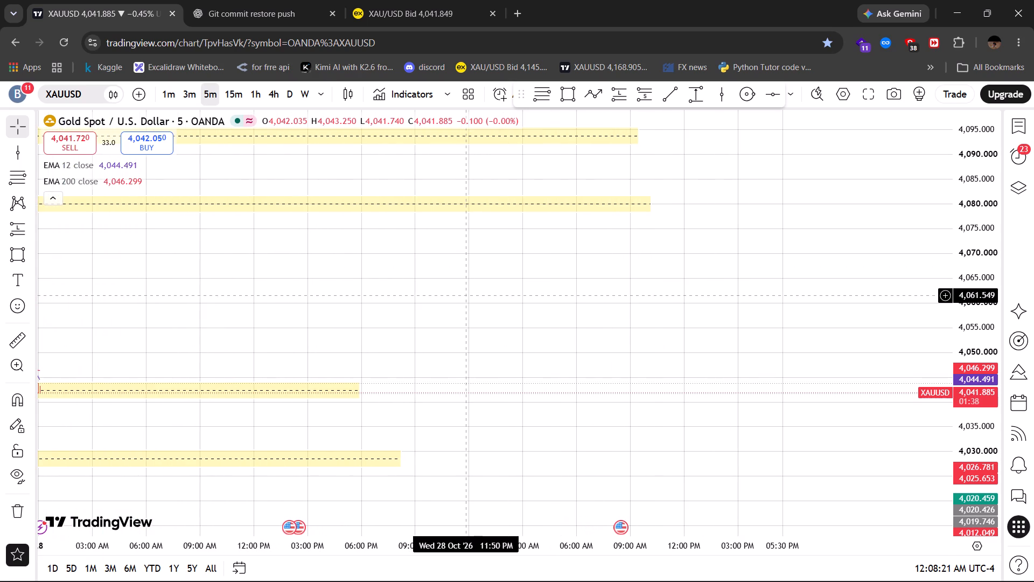
# Place two vertical session lines on Thu 29 Oct, at 12:00 AM and 12:30 AM.
pyautogui.click(716, 98)
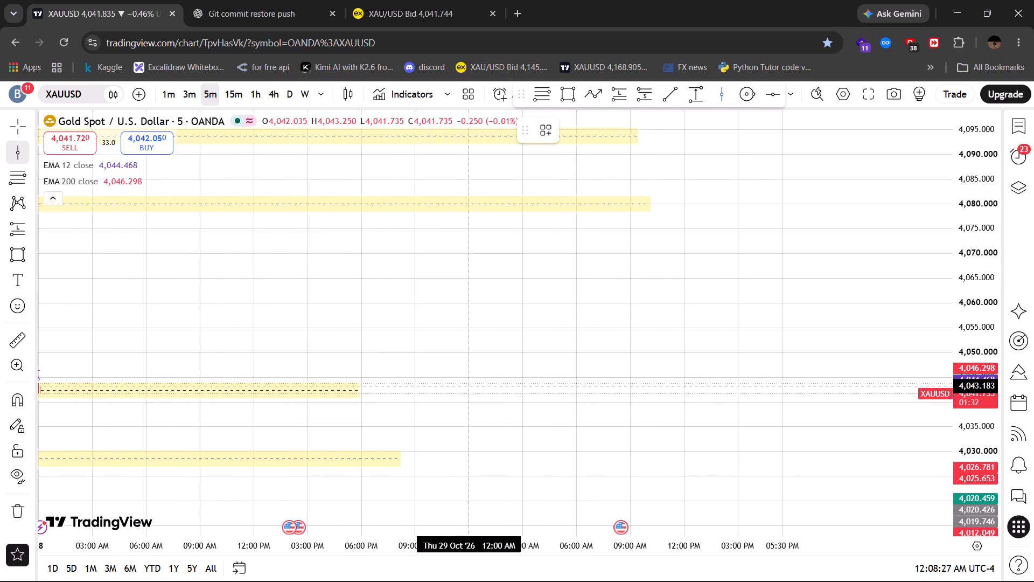
pyautogui.click(469, 386)
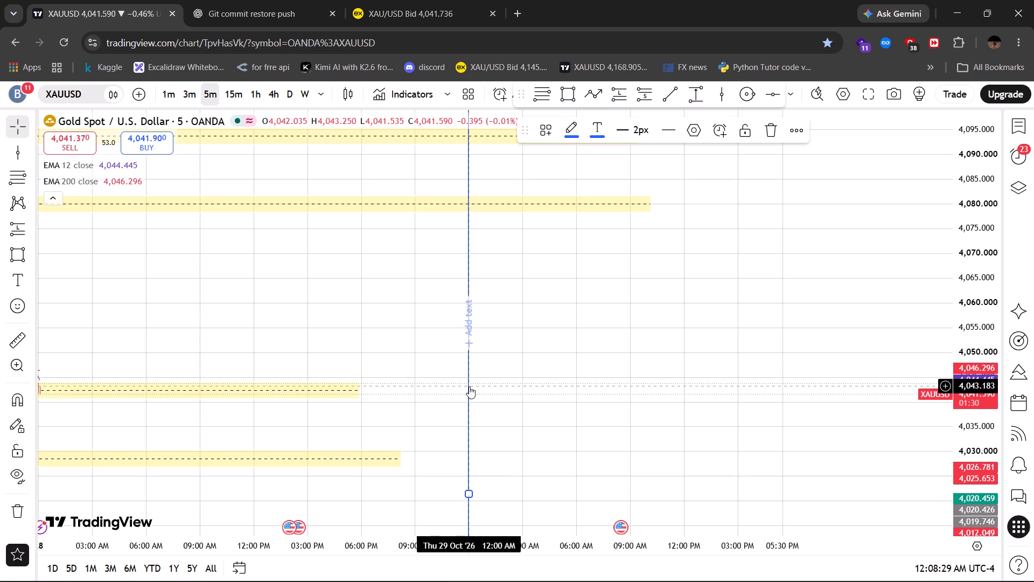
pyautogui.click(717, 102)
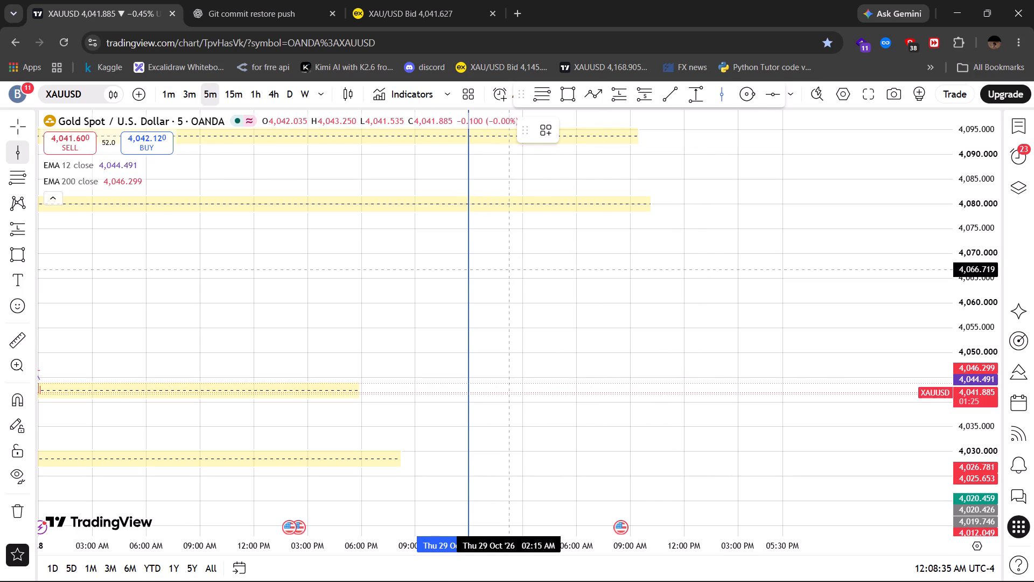
pyautogui.click(478, 269)
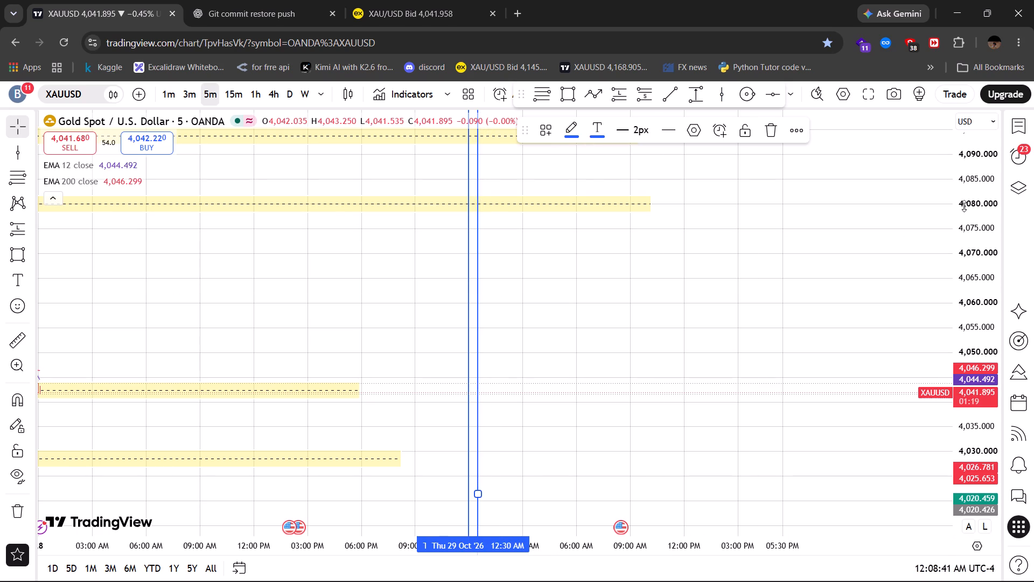
# Examine the 5-minute chart between the 27 Oct session lines and the new 29 Oct lines, comparing current price with the four yellow target zones.
pyautogui.moveTo(964, 206); pyautogui.dragTo(964, 447)
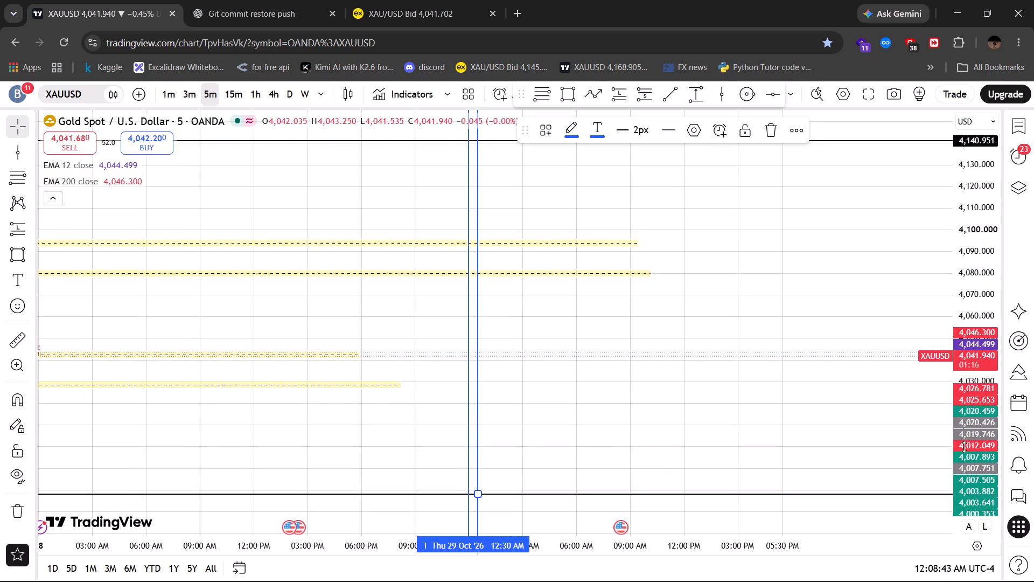
pyautogui.moveTo(964, 447); pyautogui.dragTo(961, 471)
pyautogui.moveTo(677, 386); pyautogui.dragTo(608, 379)
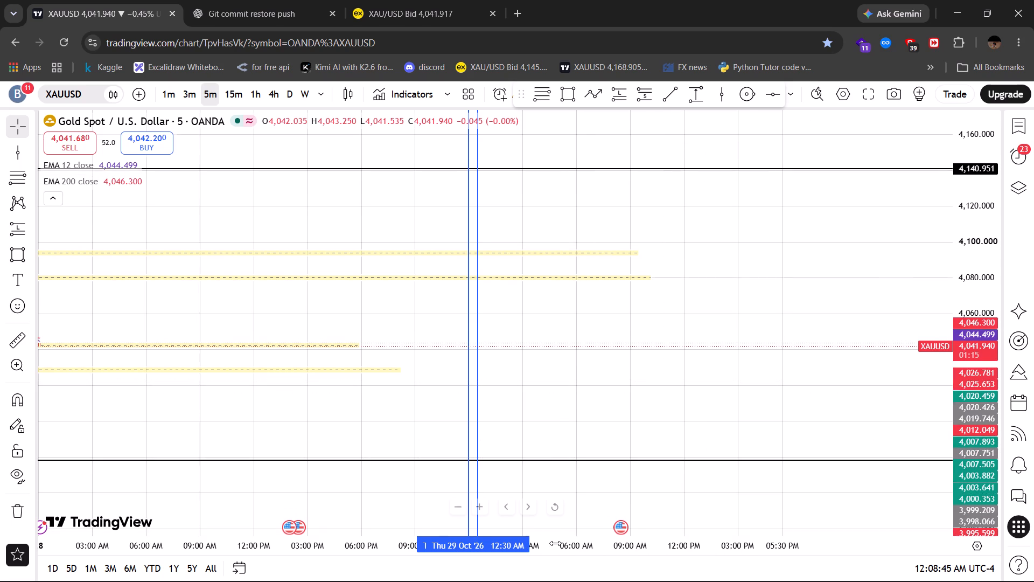
pyautogui.moveTo(553, 548); pyautogui.dragTo(170, 554)
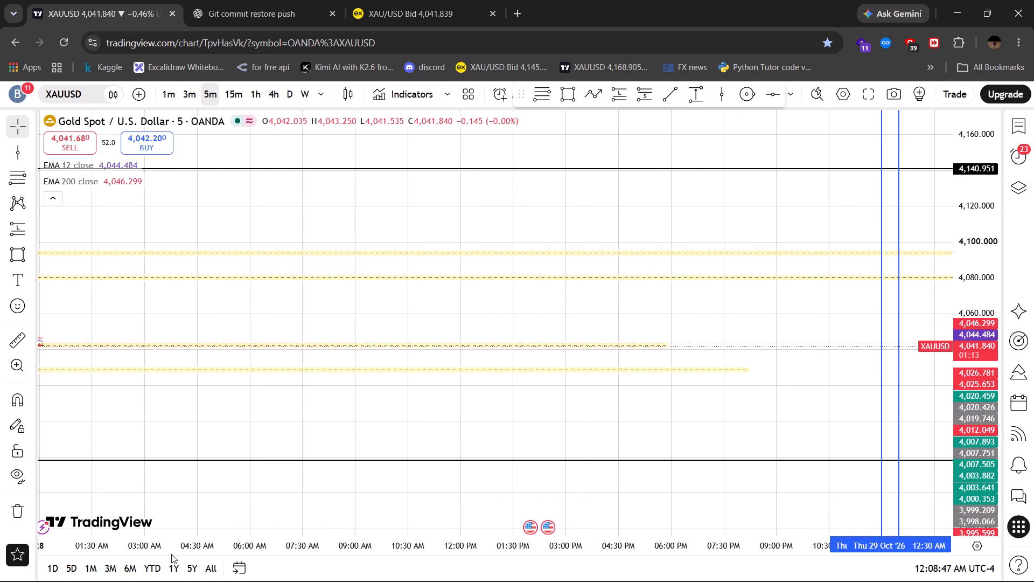
pyautogui.moveTo(566, 397); pyautogui.dragTo(315, 427)
pyautogui.moveTo(456, 419); pyautogui.dragTo(372, 408)
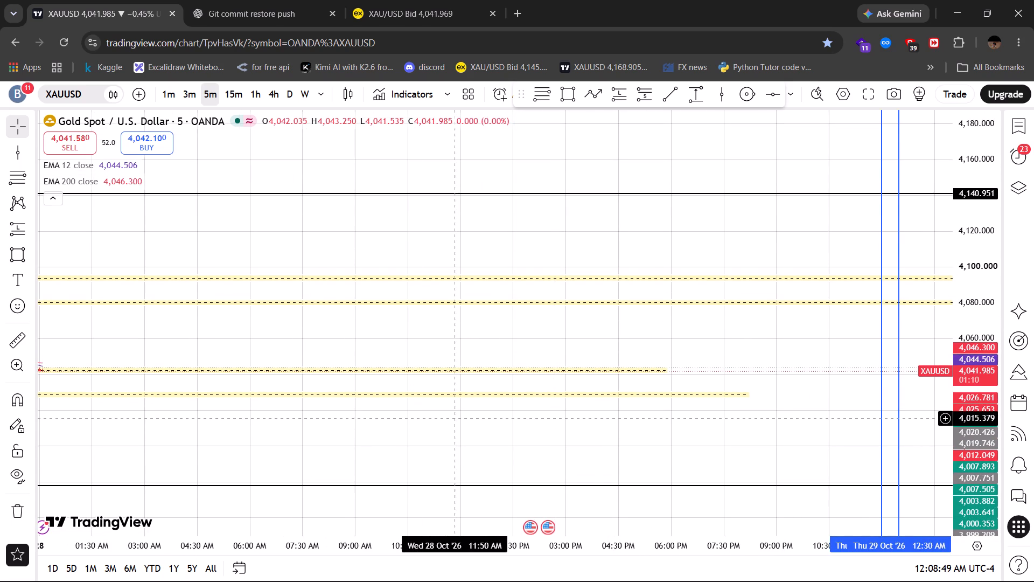
pyautogui.moveTo(372, 408); pyautogui.dragTo(292, 378)
pyautogui.moveTo(518, 468); pyautogui.dragTo(362, 436)
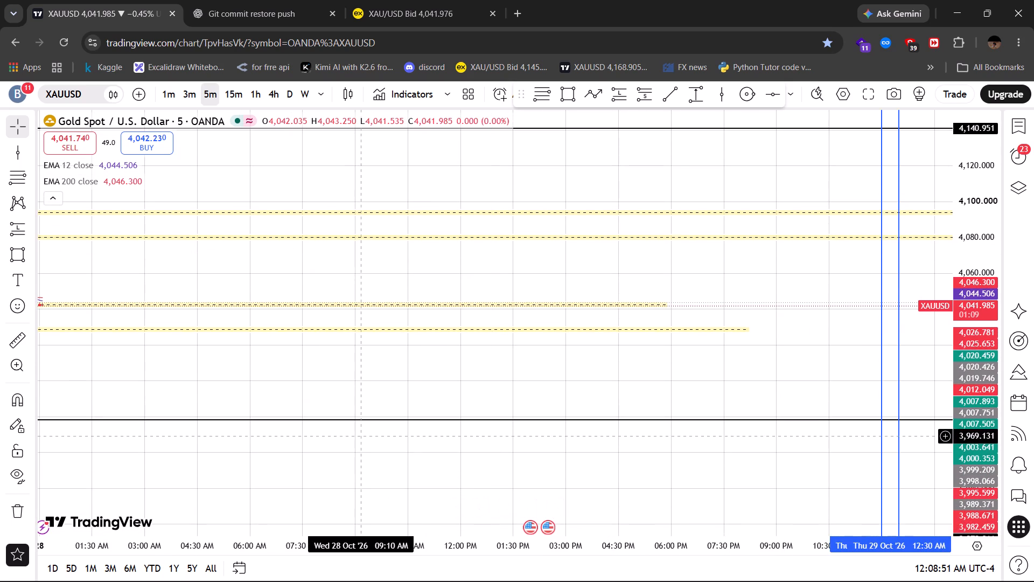
pyautogui.moveTo(981, 215); pyautogui.dragTo(1000, 372)
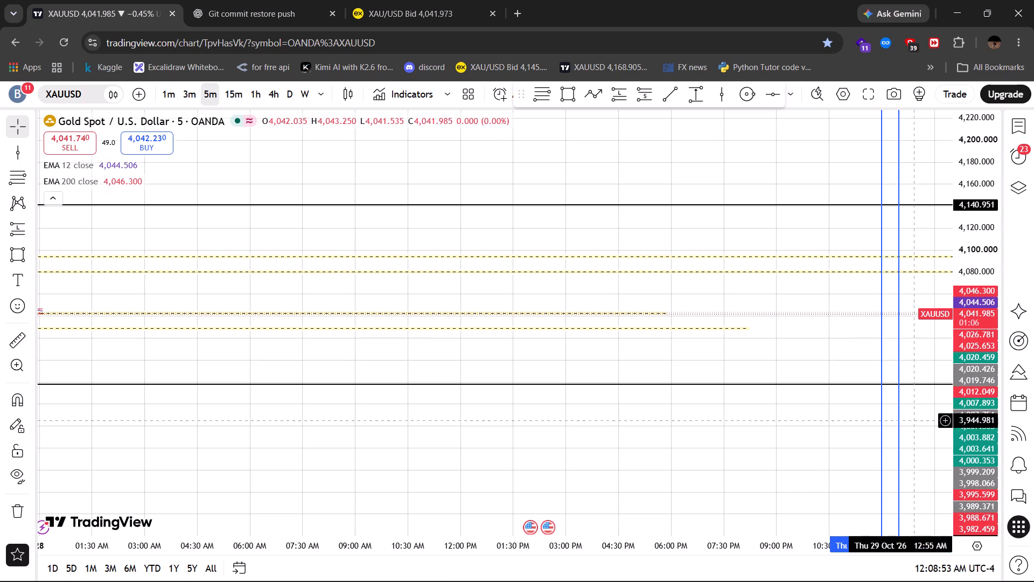
pyautogui.moveTo(858, 467); pyautogui.dragTo(673, 446)
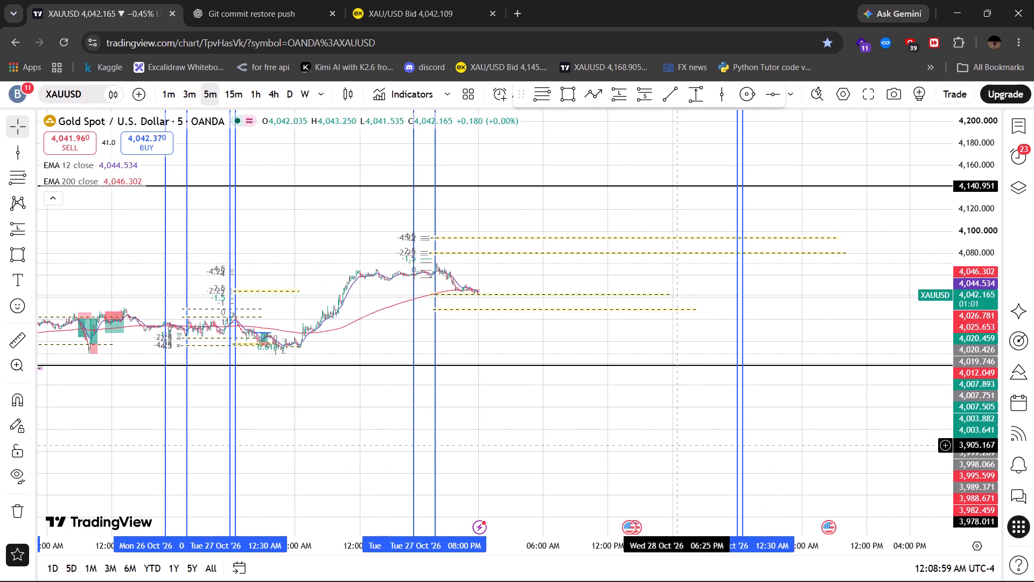
pyautogui.moveTo(756, 441); pyautogui.dragTo(520, 443)
pyautogui.moveTo(580, 446); pyautogui.dragTo(539, 422)
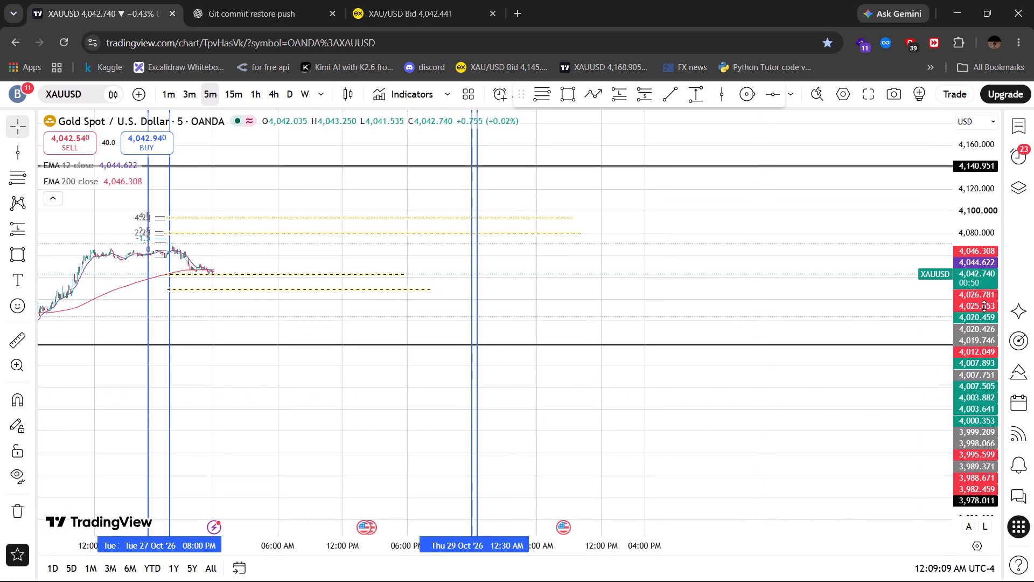
pyautogui.moveTo(984, 306); pyautogui.dragTo(919, 0)
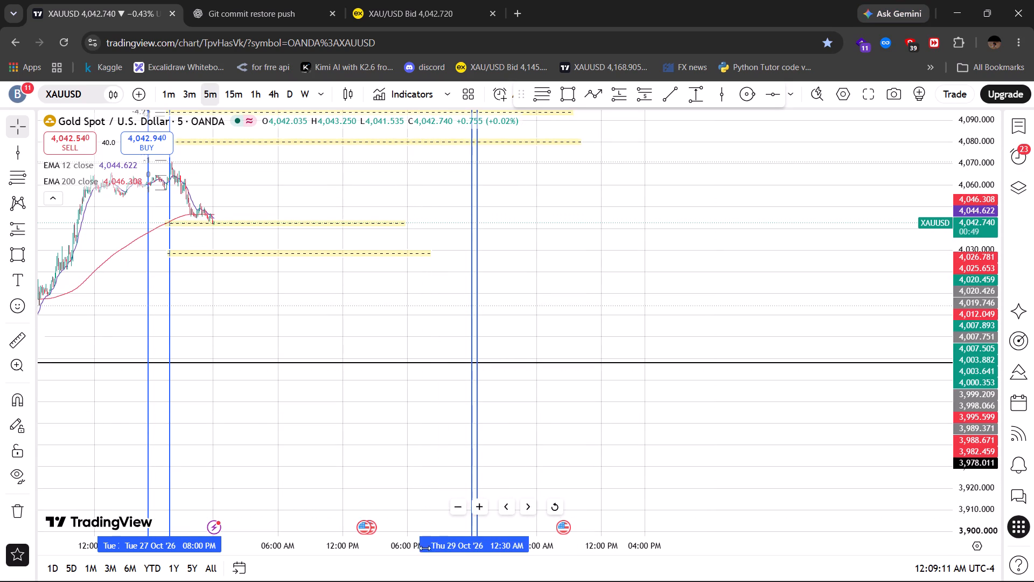
pyautogui.moveTo(425, 550); pyautogui.dragTo(211, 557)
pyautogui.moveTo(313, 545); pyautogui.dragTo(57, 538)
pyautogui.moveTo(363, 541); pyautogui.dragTo(0, 515)
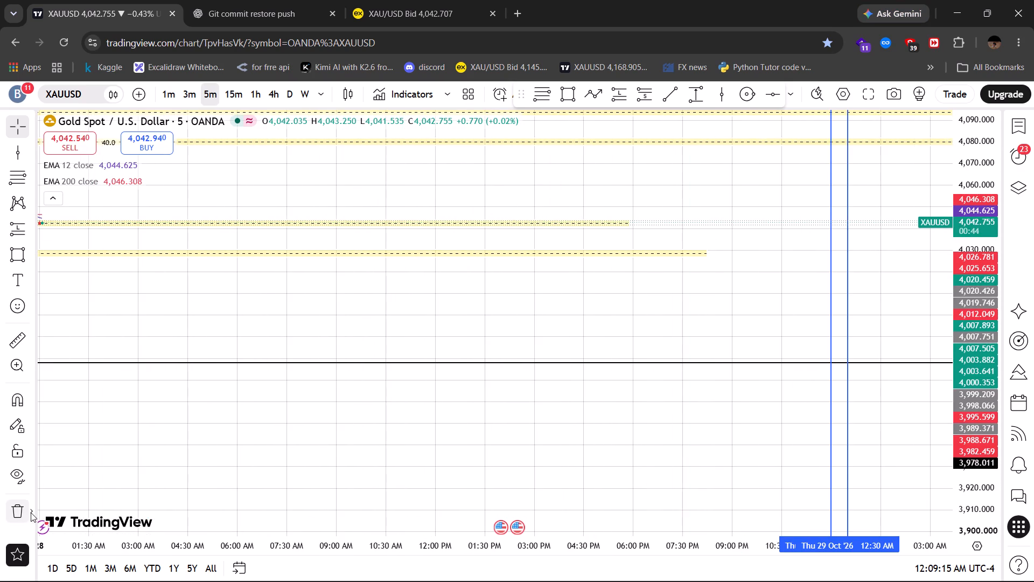
pyautogui.moveTo(463, 432); pyautogui.dragTo(8, 493)
pyautogui.moveTo(696, 428); pyautogui.dragTo(549, 473)
pyautogui.moveTo(634, 382); pyautogui.dragTo(413, 365)
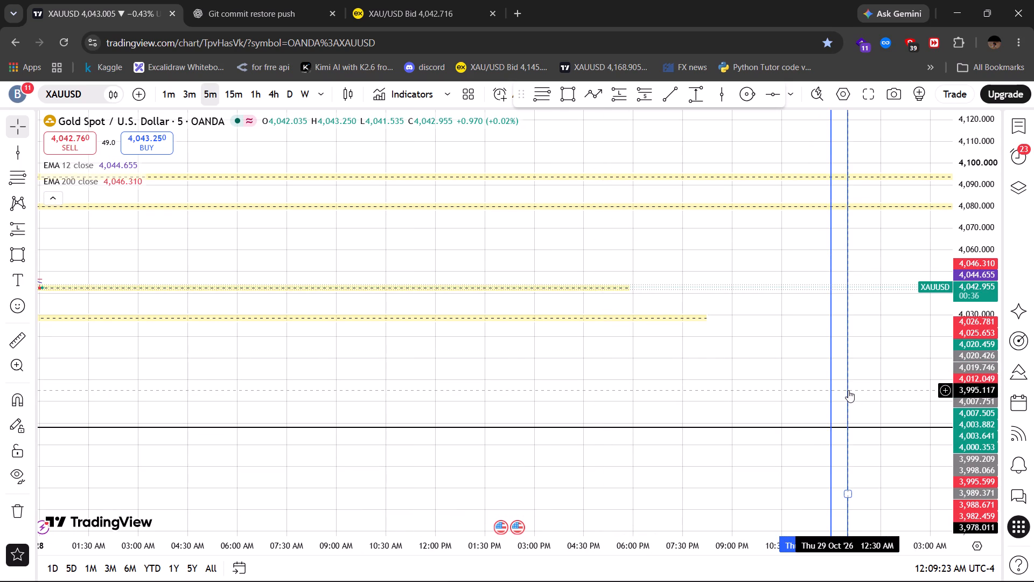
pyautogui.moveTo(465, 357); pyautogui.dragTo(551, 374)
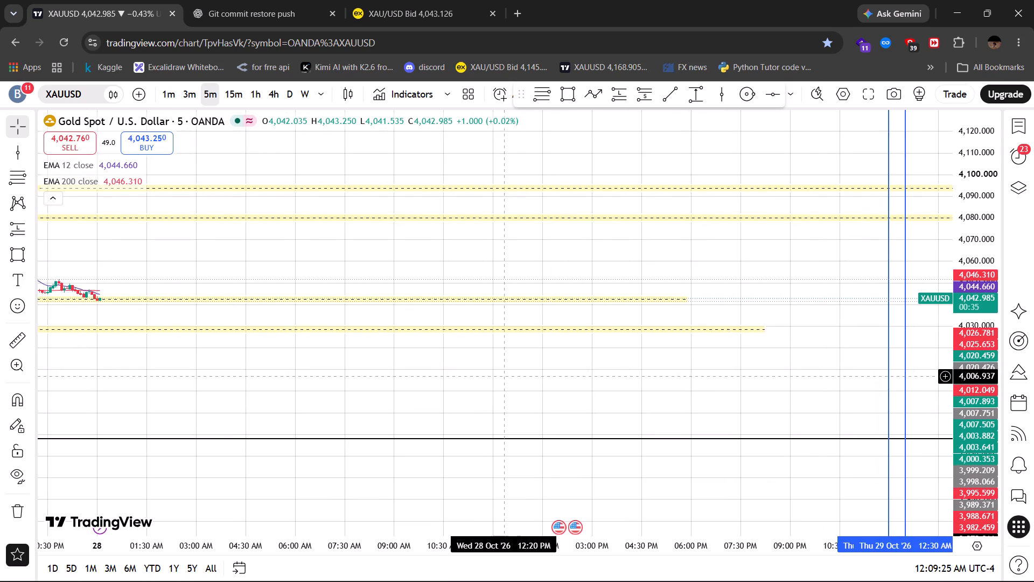
pyautogui.moveTo(503, 376); pyautogui.dragTo(735, 398)
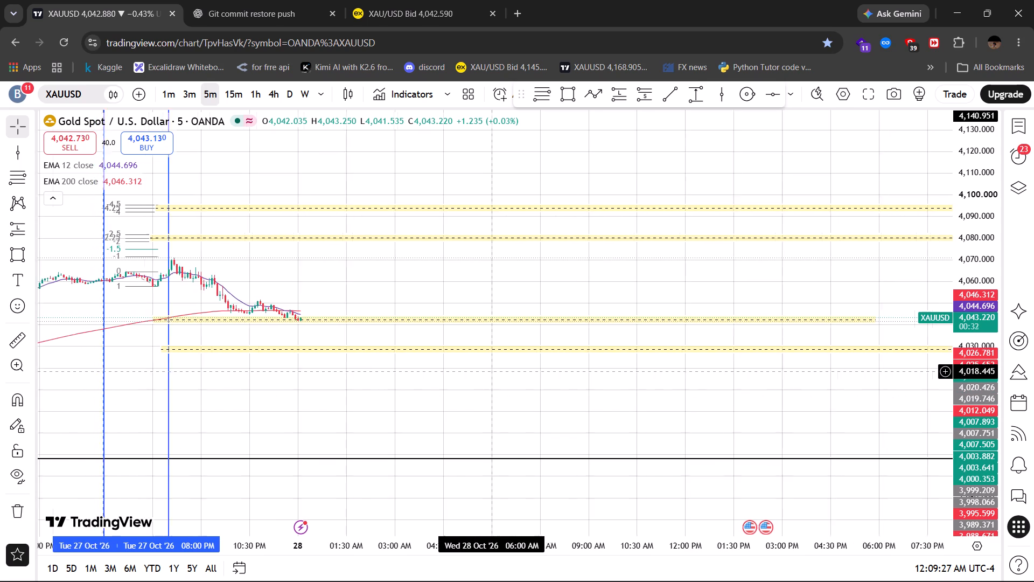
pyautogui.moveTo(492, 371); pyautogui.dragTo(515, 385)
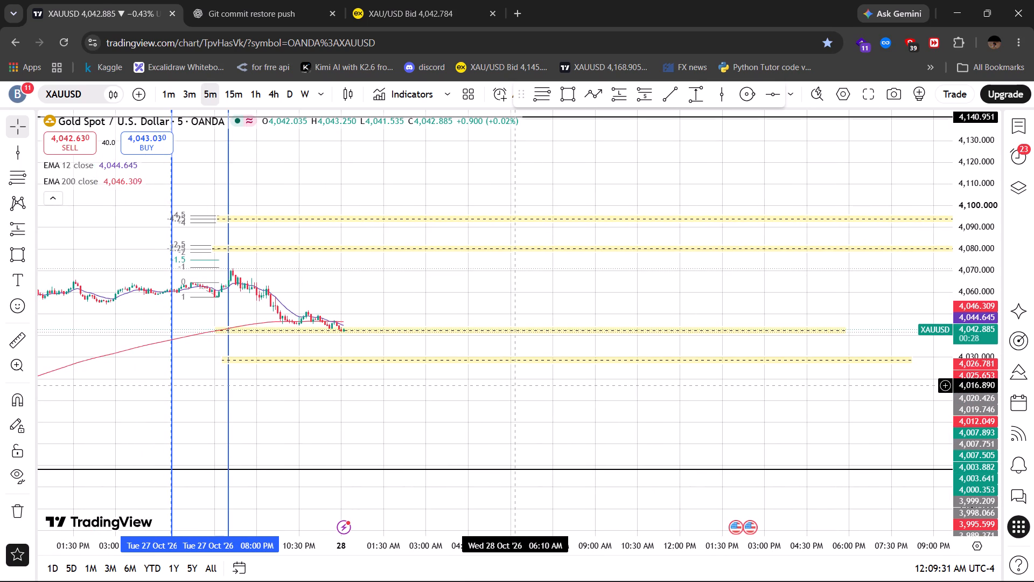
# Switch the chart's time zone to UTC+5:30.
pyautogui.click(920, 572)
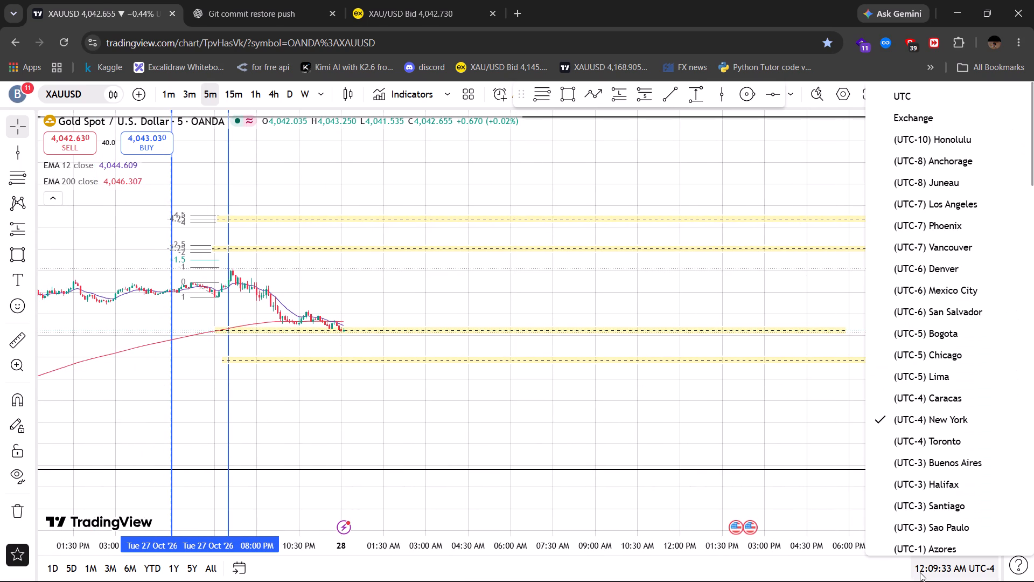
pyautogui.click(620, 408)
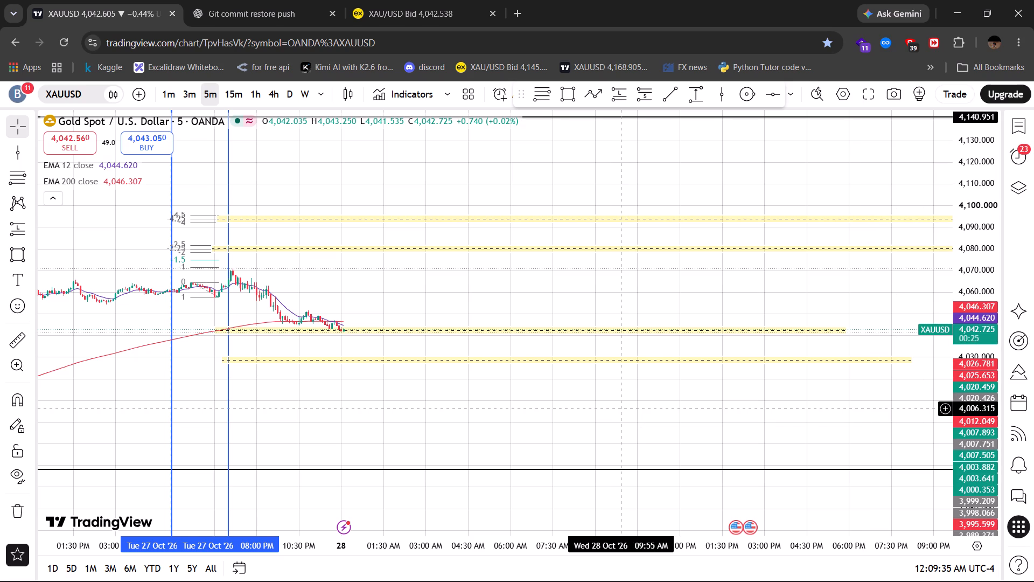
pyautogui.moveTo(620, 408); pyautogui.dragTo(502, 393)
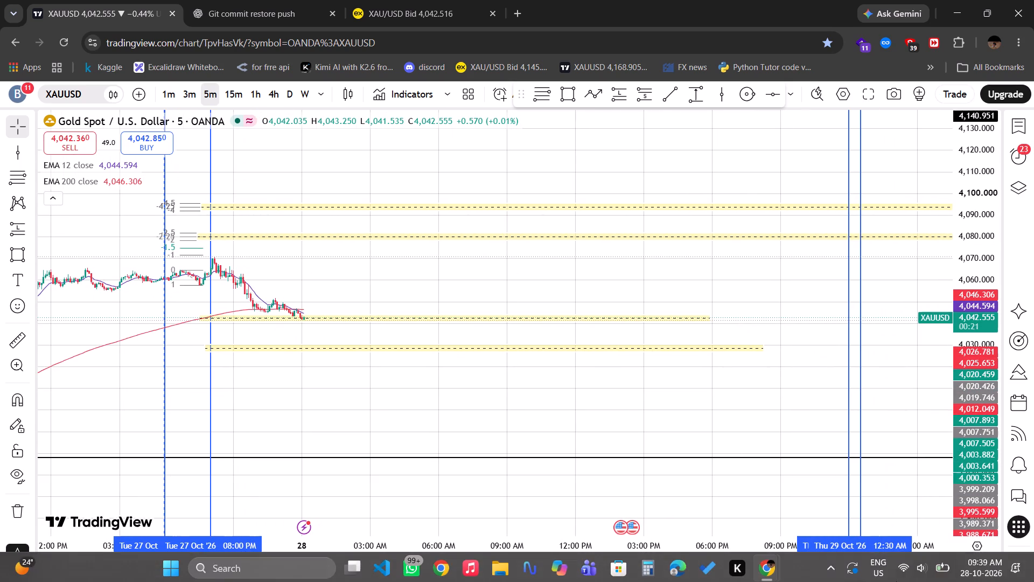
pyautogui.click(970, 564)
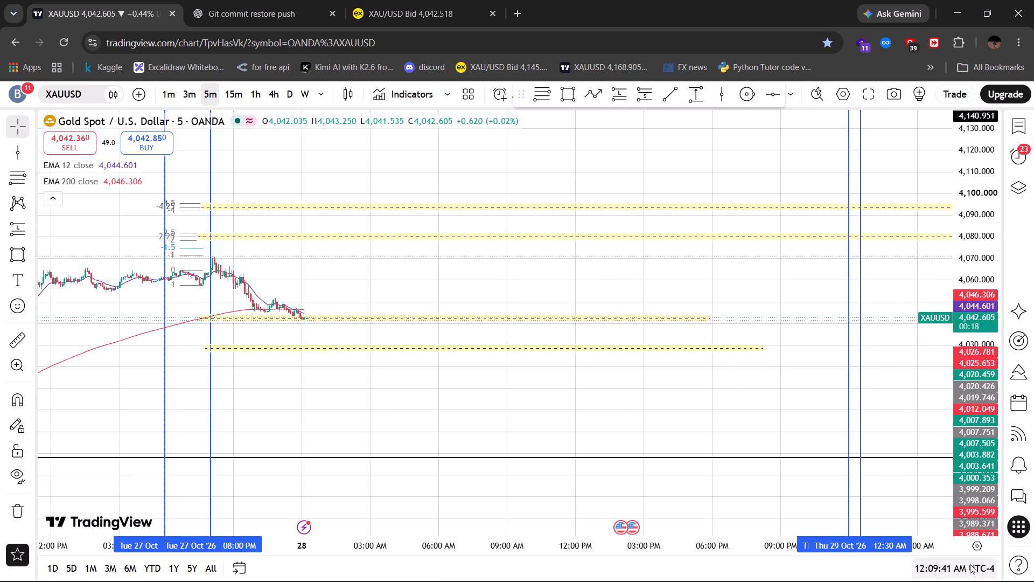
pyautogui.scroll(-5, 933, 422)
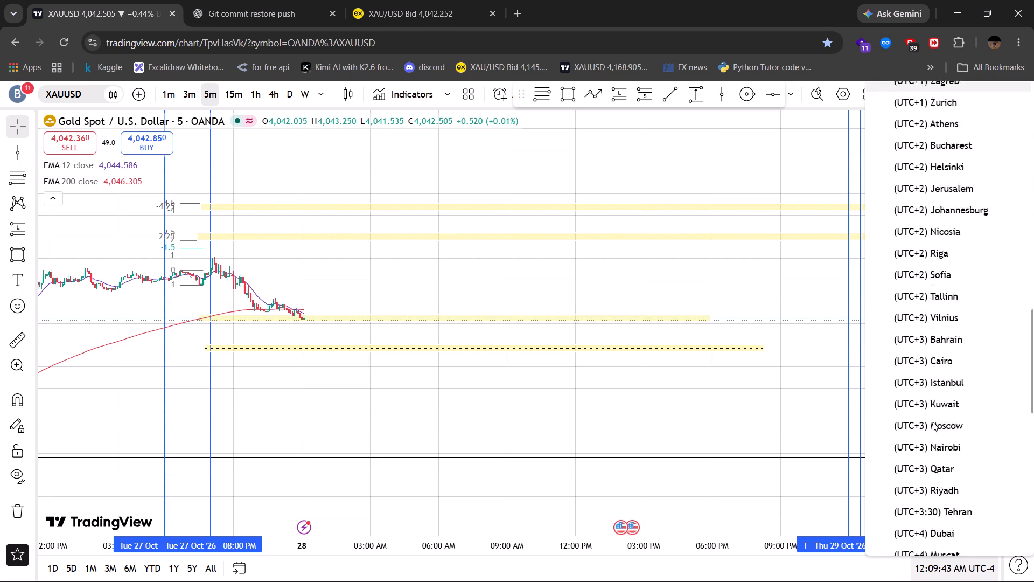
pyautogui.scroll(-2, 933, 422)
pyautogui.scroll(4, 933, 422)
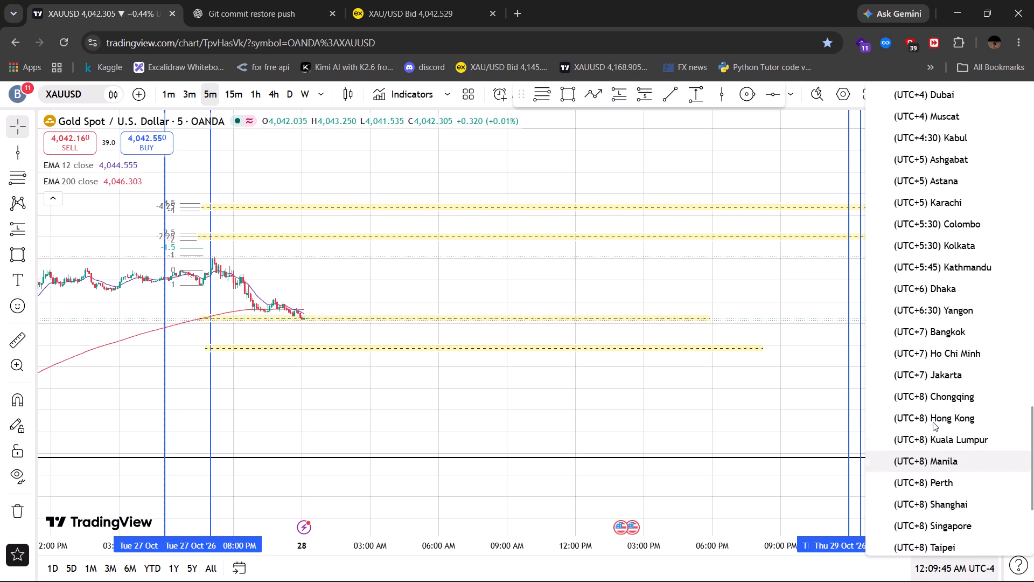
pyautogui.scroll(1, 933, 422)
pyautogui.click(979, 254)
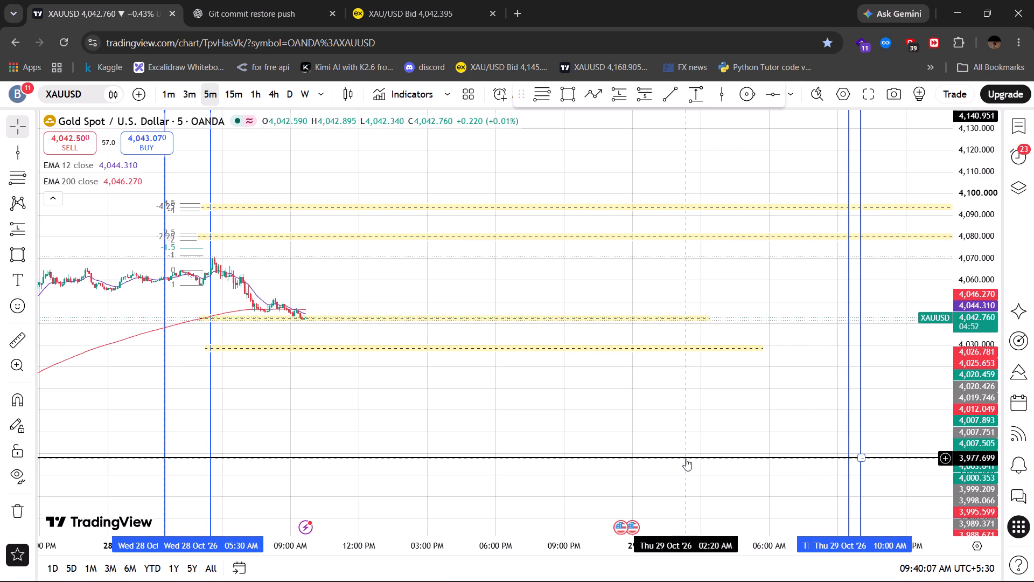
# Delete the two vertical session lines on Thu 29 Oct, at 09:30 AM and 10:00 AM.
pyautogui.click(849, 428)
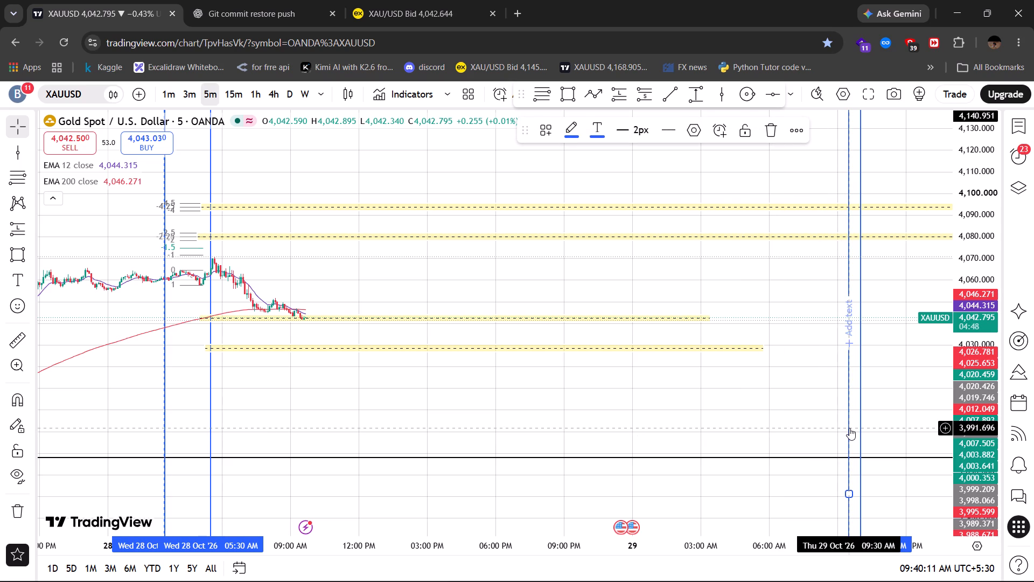
pyautogui.click(849, 428)
pyautogui.click(772, 137)
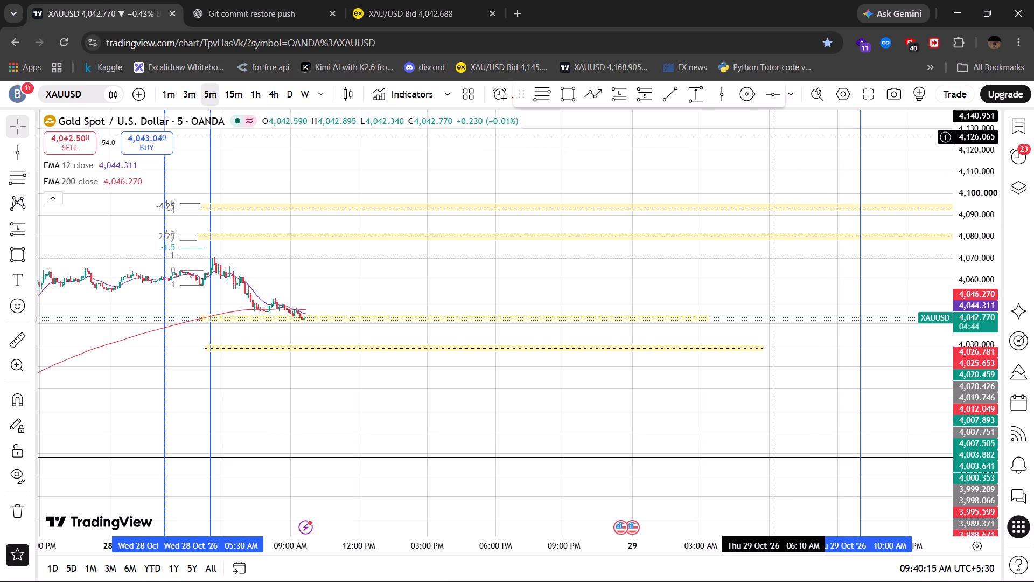
pyautogui.click(862, 311)
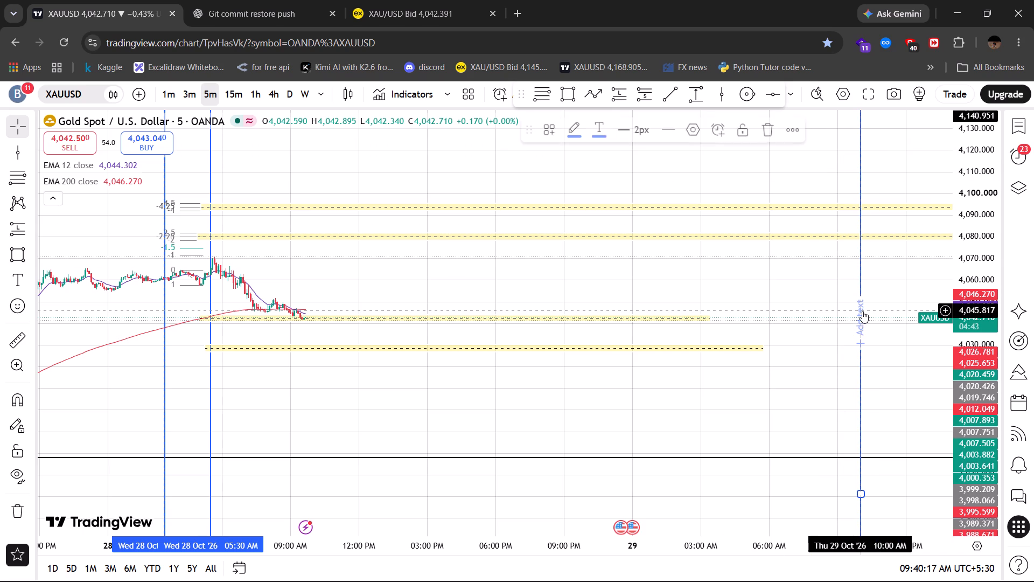
pyautogui.click(774, 132)
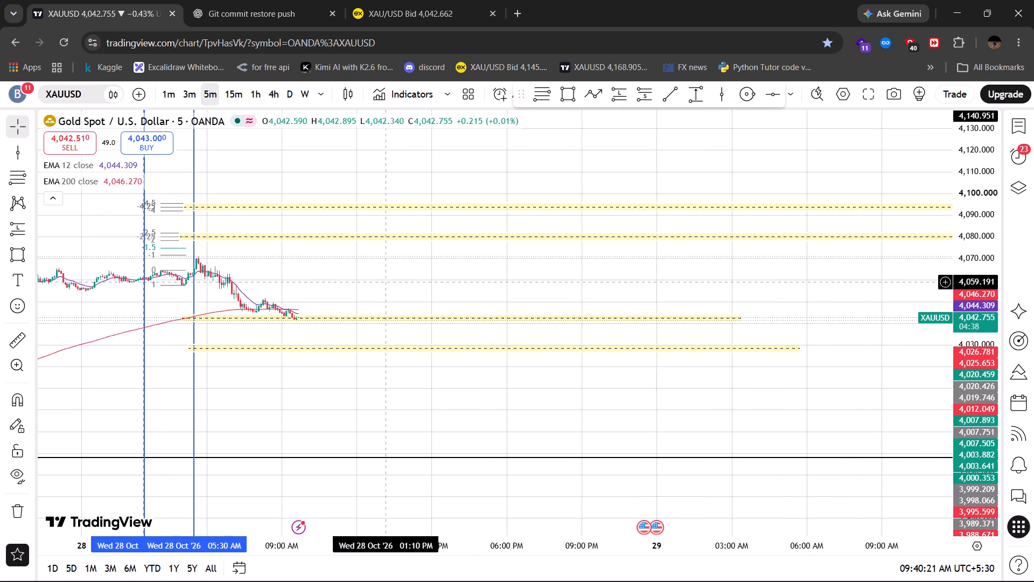
# Set the chart's time zone to (UTC-4) New York.
pyautogui.click(945, 571)
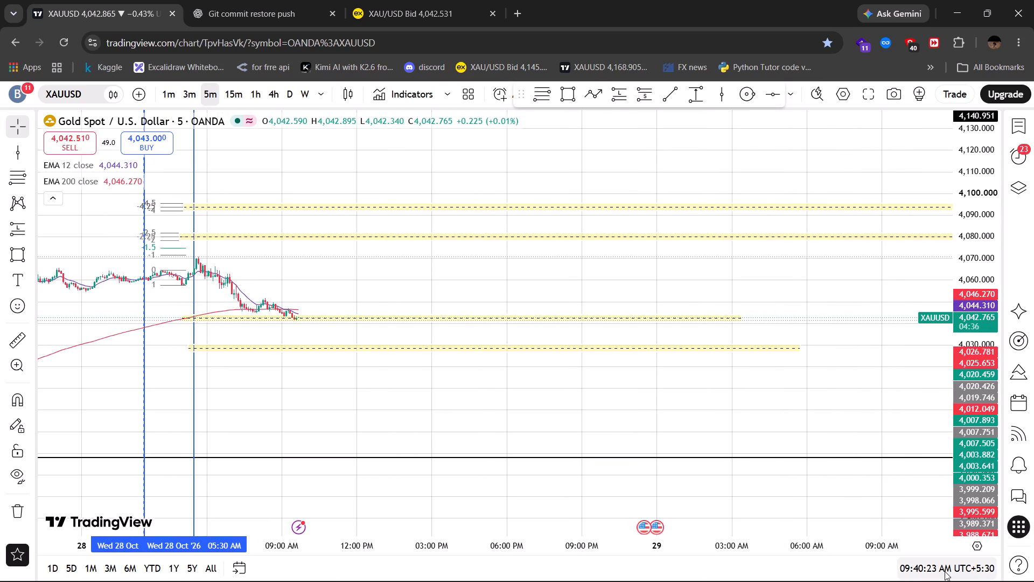
pyautogui.click(948, 419)
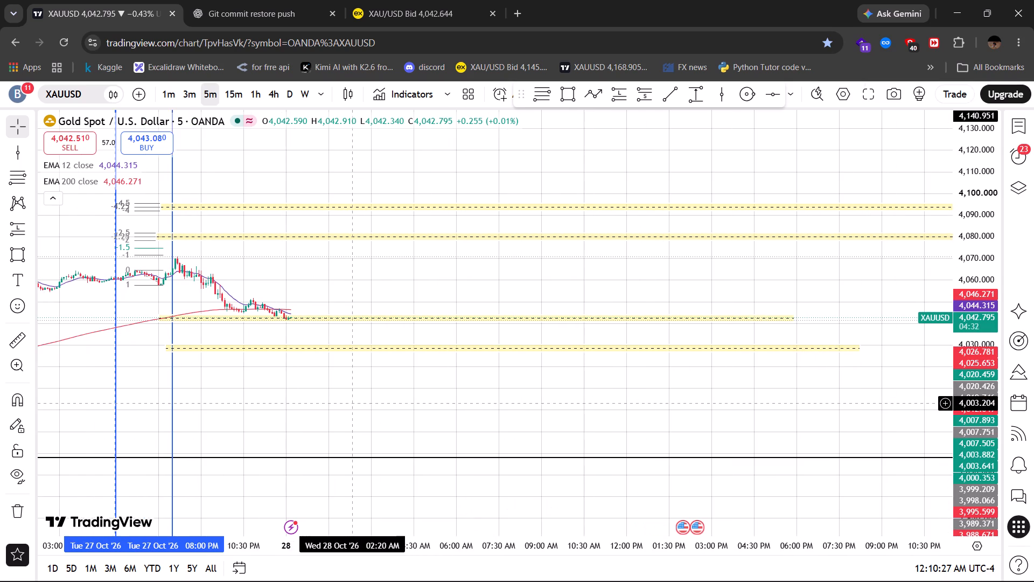
# Place two vertical session lines on Wed 28 Oct, at 12:00 AM and 12:30 AM.
pyautogui.moveTo(976, 325); pyautogui.dragTo(964, 0)
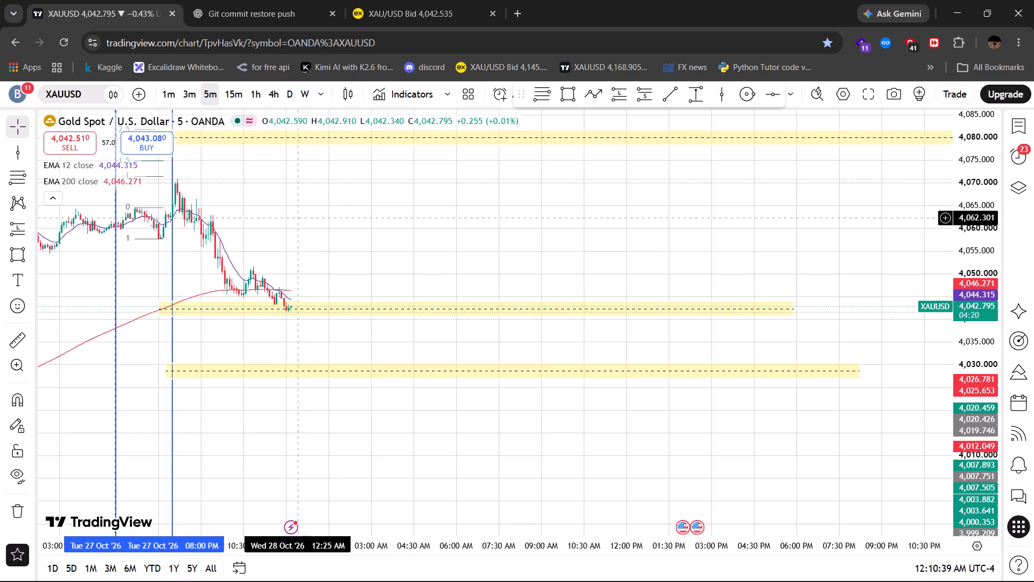
pyautogui.click(721, 101)
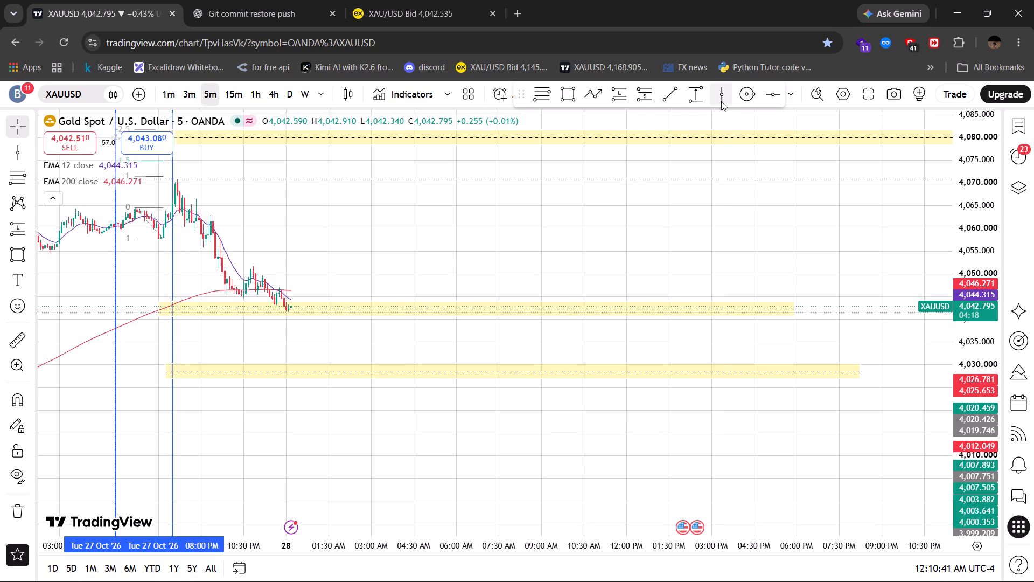
pyautogui.click(287, 262)
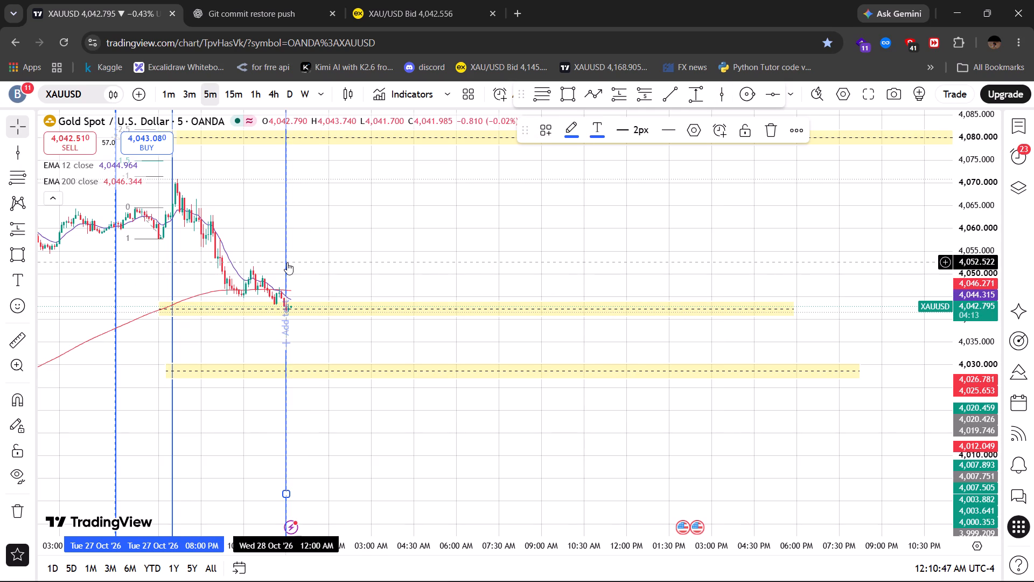
pyautogui.moveTo(412, 545); pyautogui.dragTo(229, 550)
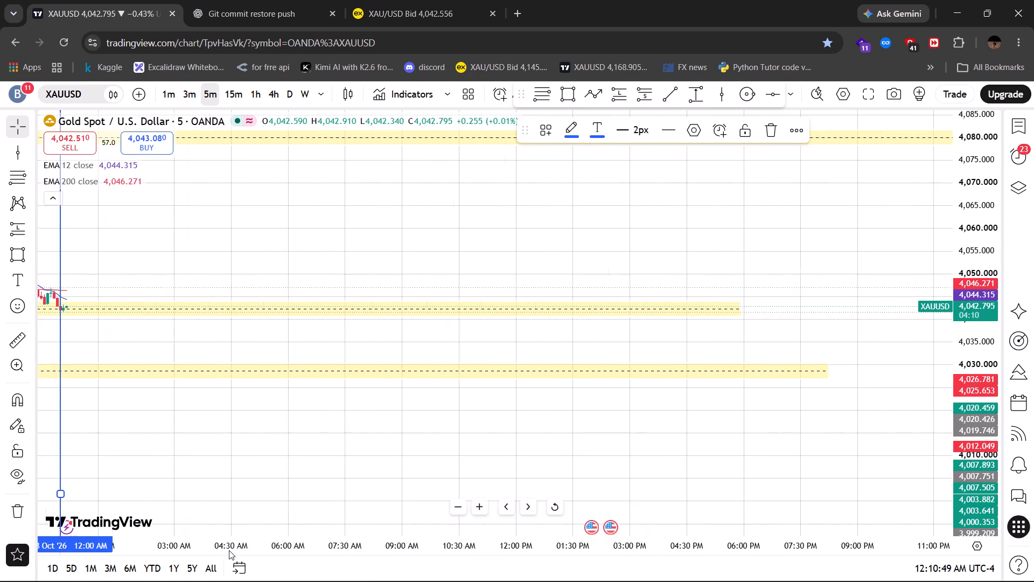
pyautogui.moveTo(241, 482); pyautogui.dragTo(605, 442)
pyautogui.moveTo(498, 548); pyautogui.dragTo(281, 556)
pyautogui.moveTo(263, 462); pyautogui.dragTo(661, 431)
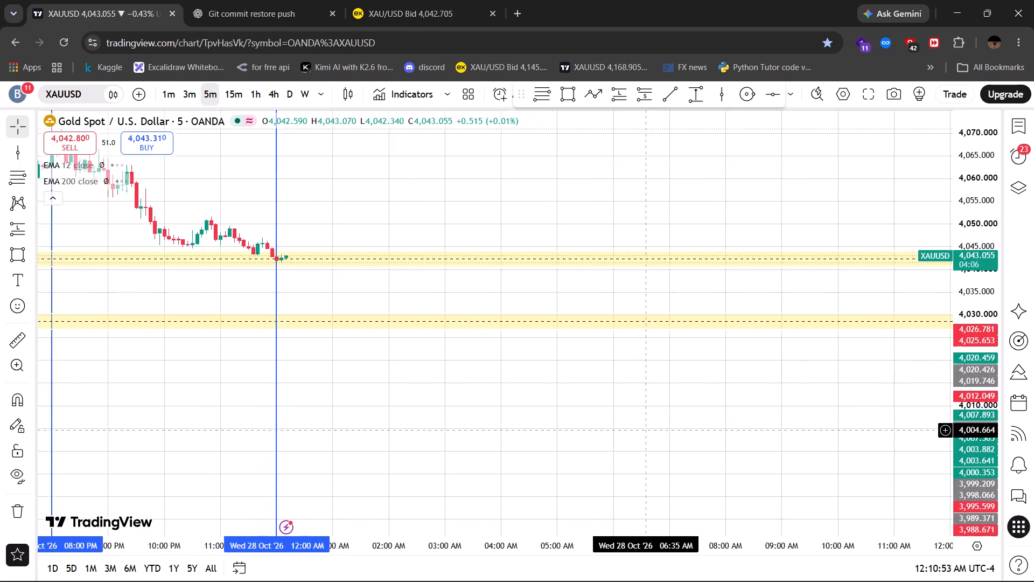
pyautogui.moveTo(661, 431); pyautogui.dragTo(705, 425)
pyautogui.click(725, 90)
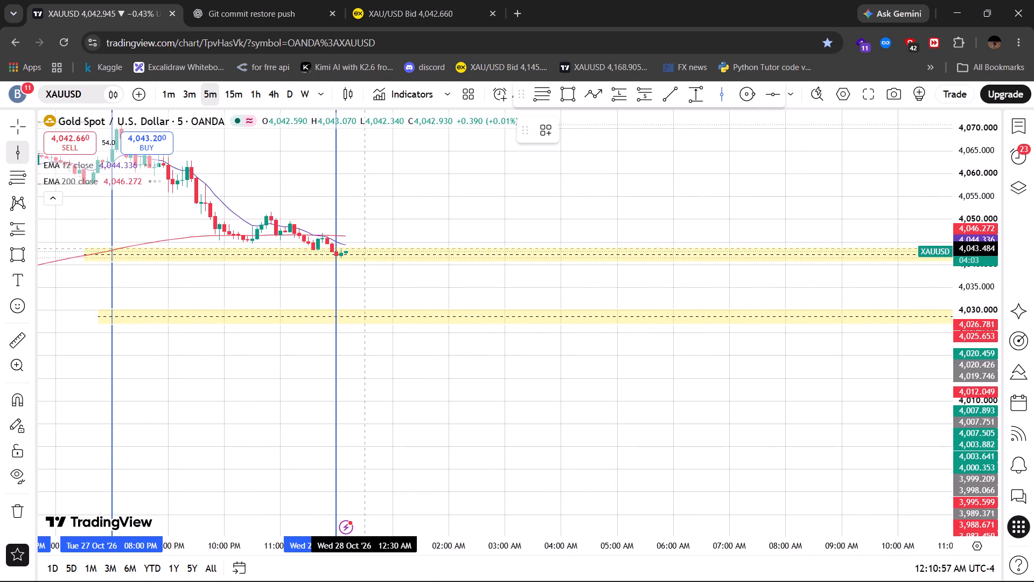
pyautogui.click(363, 250)
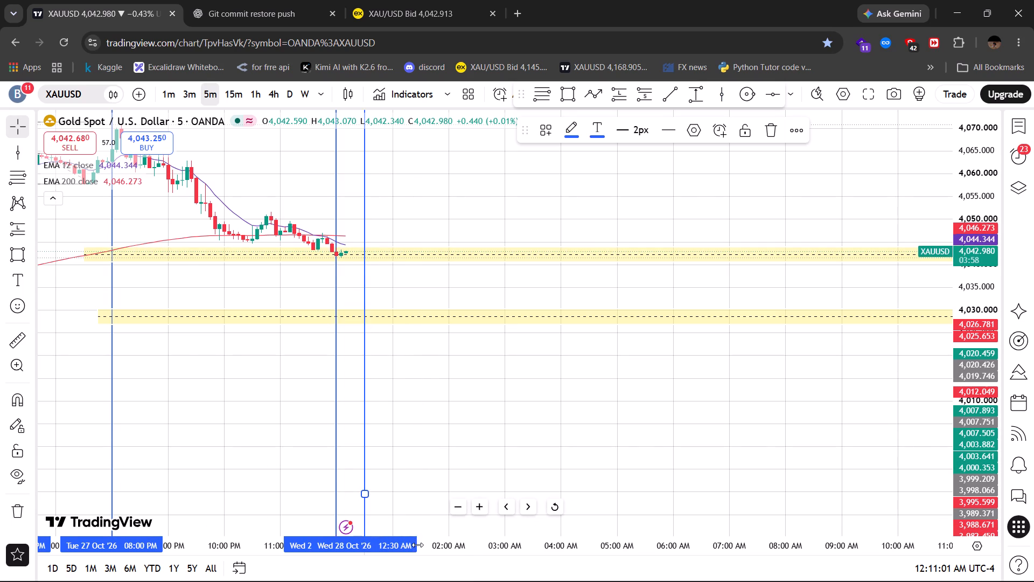
# Examine the 5-minute candles from the 27 Oct 08:00 PM line to the new 28 Oct lines, comparing price with the two lower yellow zones.
pyautogui.moveTo(417, 545); pyautogui.dragTo(168, 533)
pyautogui.moveTo(203, 378); pyautogui.dragTo(598, 417)
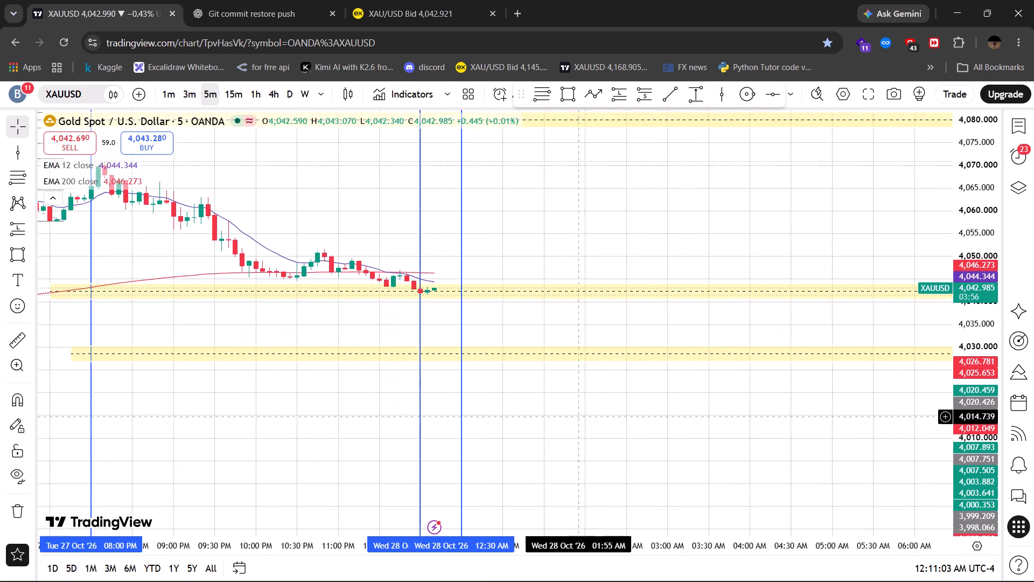
pyautogui.moveTo(598, 417); pyautogui.dragTo(616, 418)
pyautogui.moveTo(970, 341); pyautogui.dragTo(967, 37)
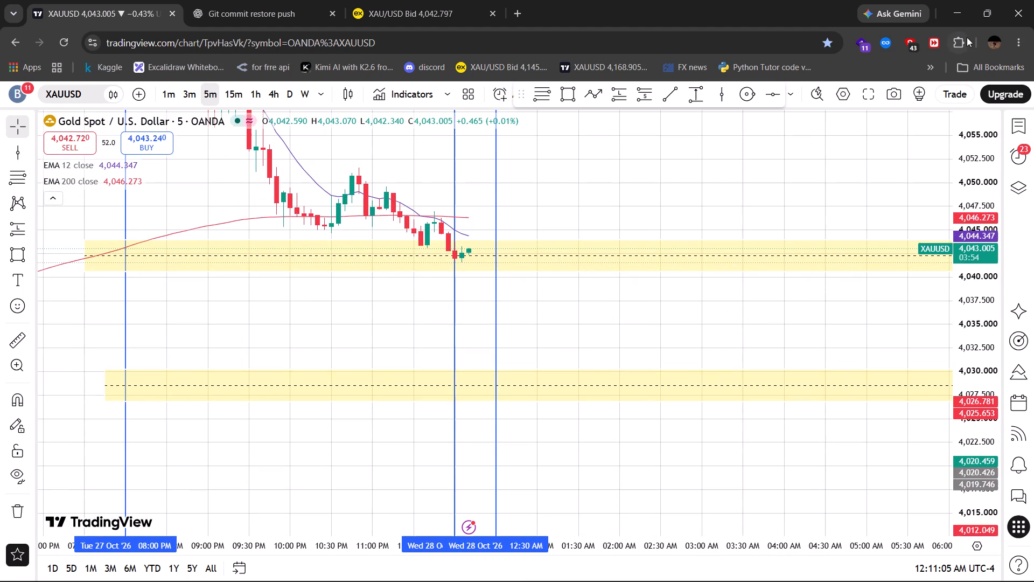
pyautogui.moveTo(604, 304); pyautogui.dragTo(638, 400)
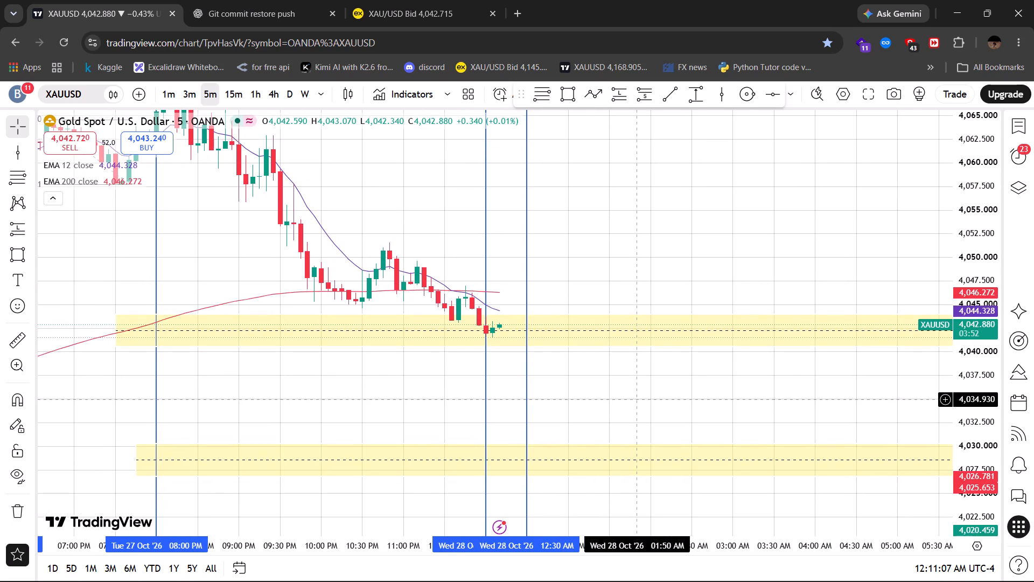
pyautogui.moveTo(604, 268); pyautogui.dragTo(604, 306)
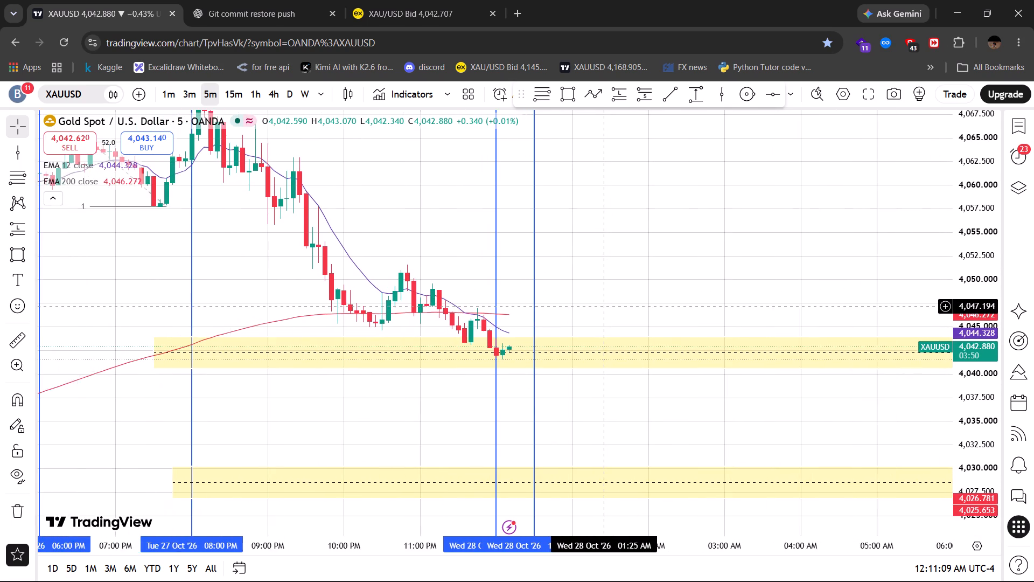
pyautogui.moveTo(604, 306); pyautogui.dragTo(568, 297)
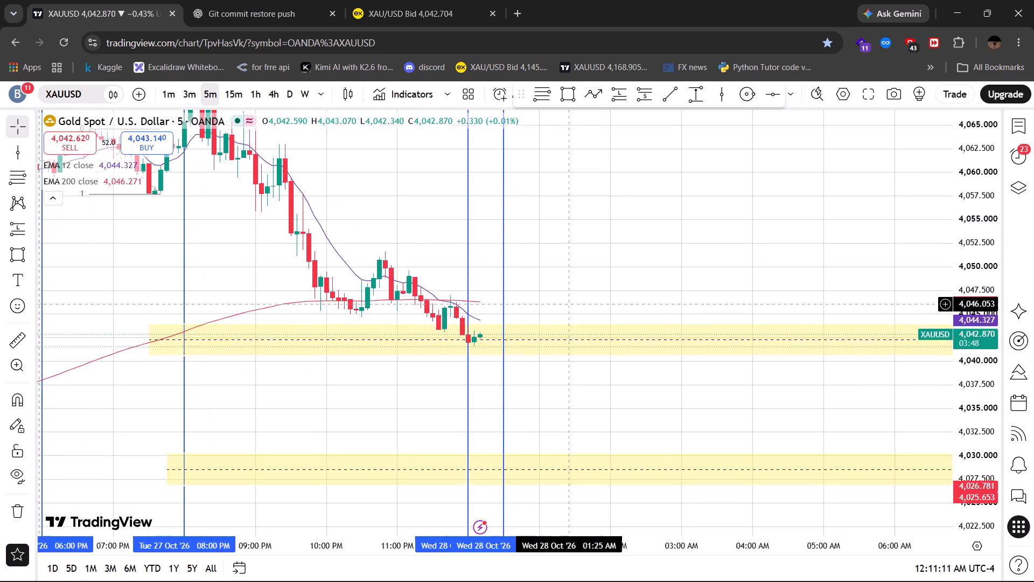
pyautogui.moveTo(568, 297); pyautogui.dragTo(567, 295)
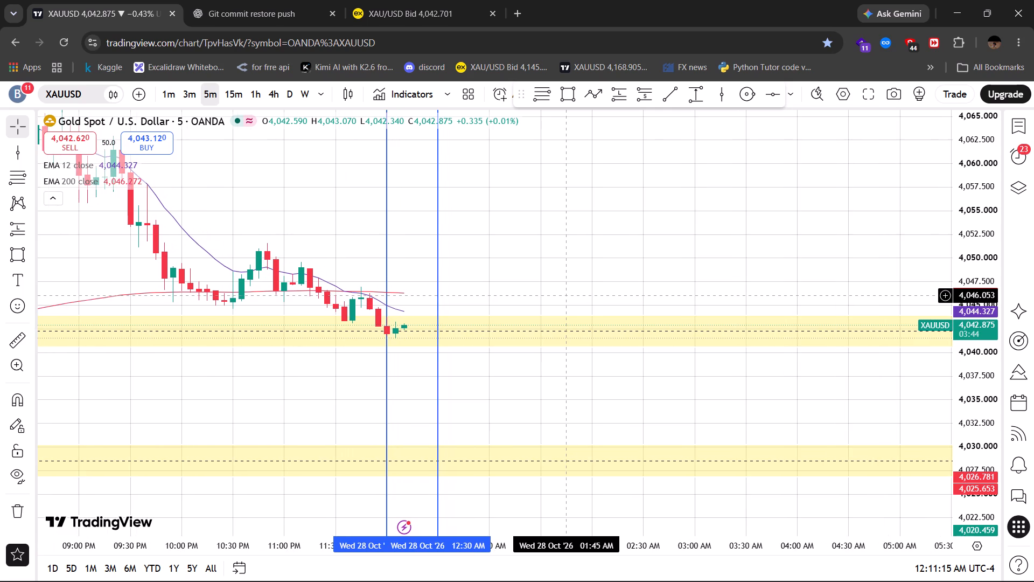
pyautogui.hscroll(-1, 567, 295)
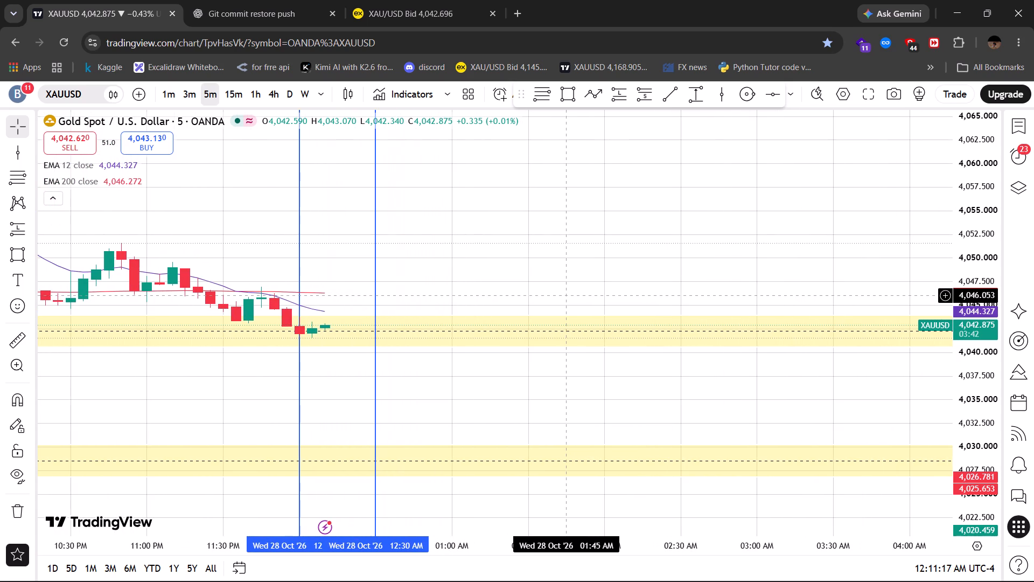
pyautogui.moveTo(971, 246); pyautogui.dragTo(964, 66)
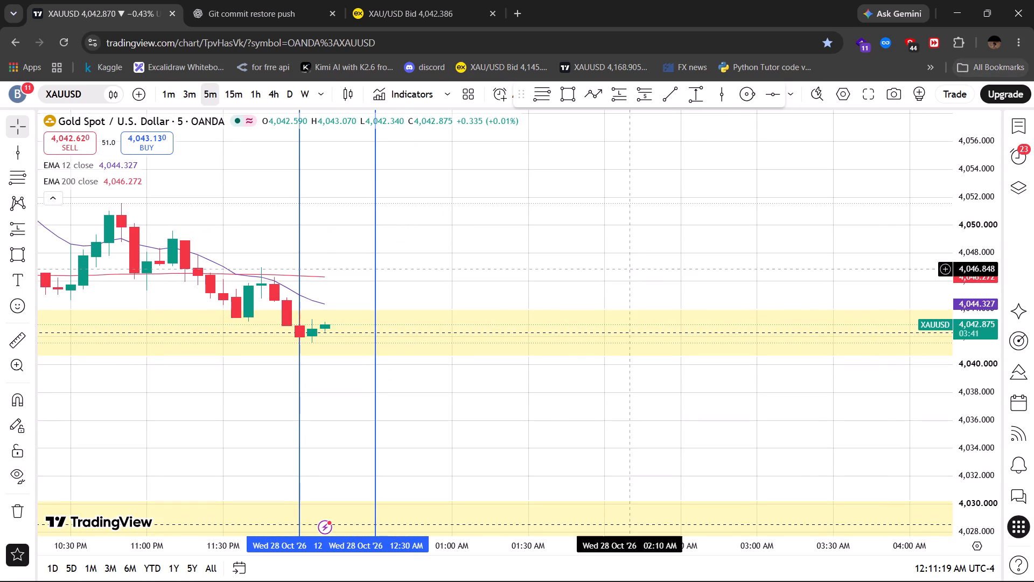
pyautogui.moveTo(583, 304); pyautogui.dragTo(658, 313)
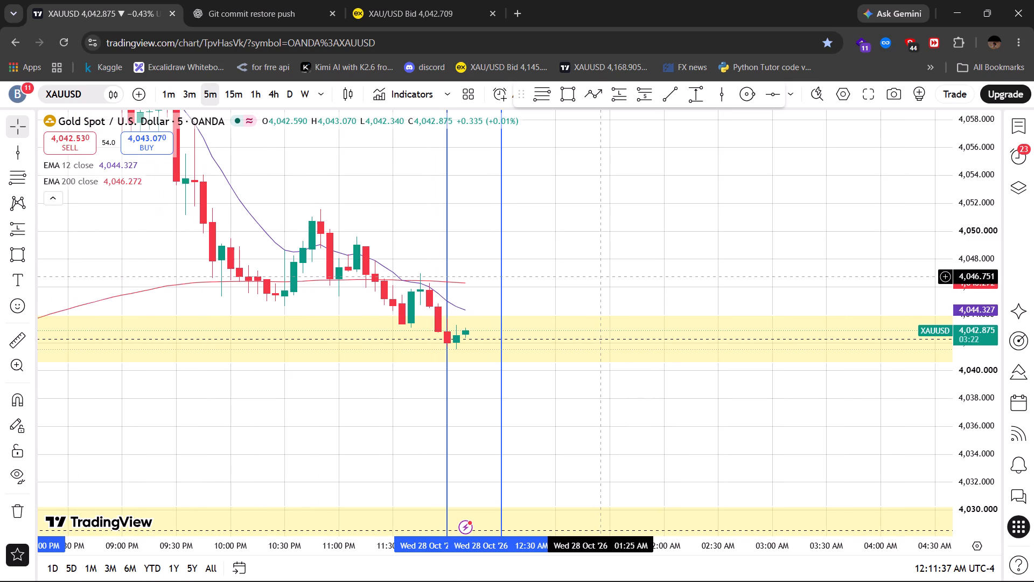
pyautogui.moveTo(600, 276); pyautogui.dragTo(577, 329)
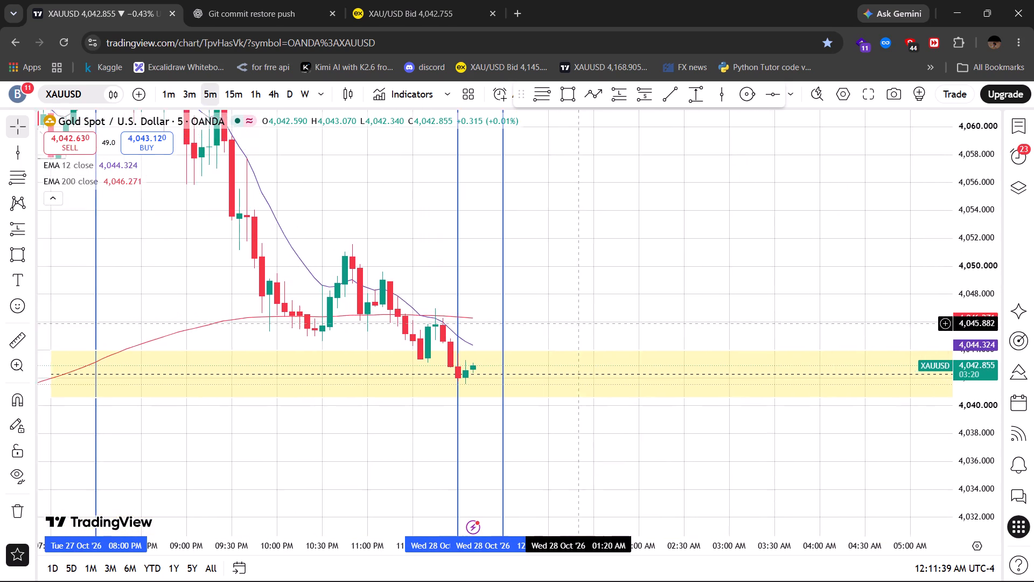
pyautogui.moveTo(577, 329); pyautogui.dragTo(560, 396)
pyautogui.moveTo(558, 286); pyautogui.dragTo(638, 436)
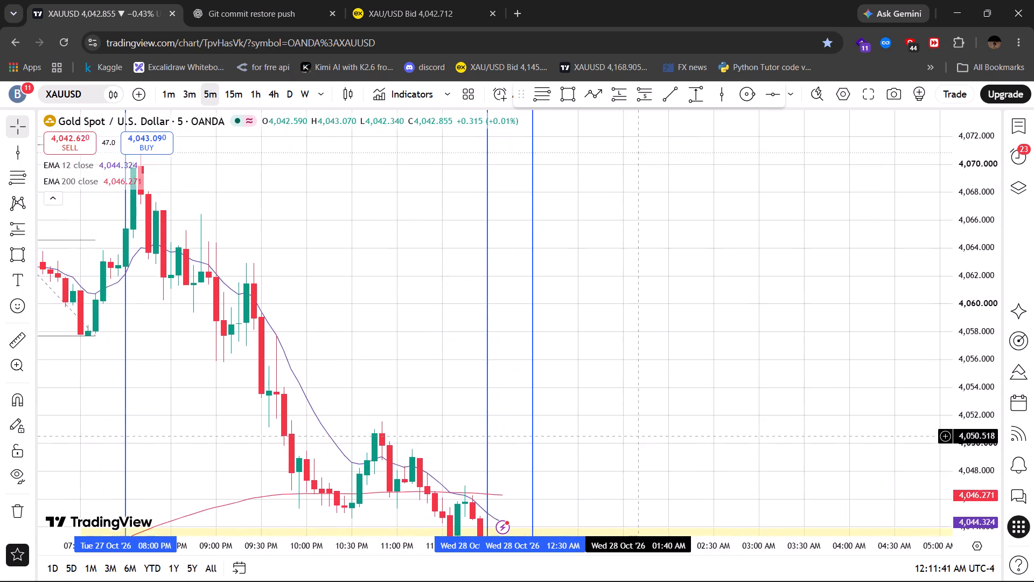
pyautogui.moveTo(638, 436); pyautogui.dragTo(611, 202)
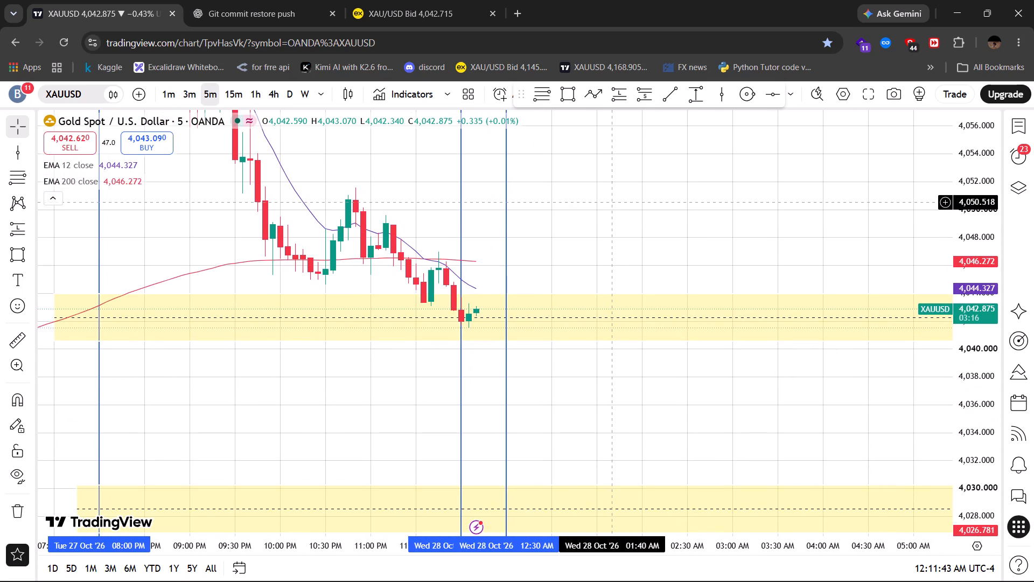
pyautogui.moveTo(611, 202); pyautogui.dragTo(588, 383)
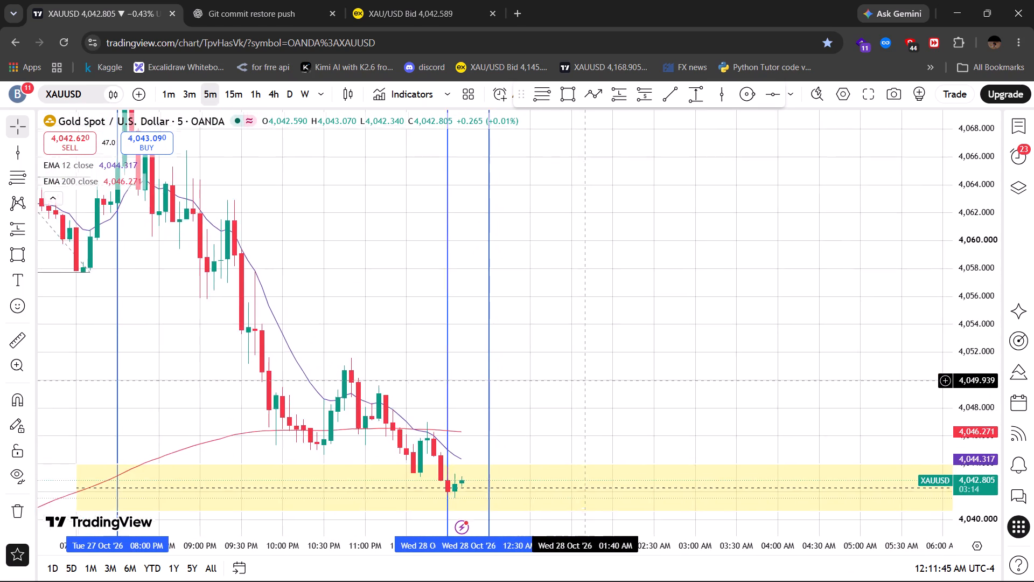
pyautogui.moveTo(588, 383); pyautogui.dragTo(600, 473)
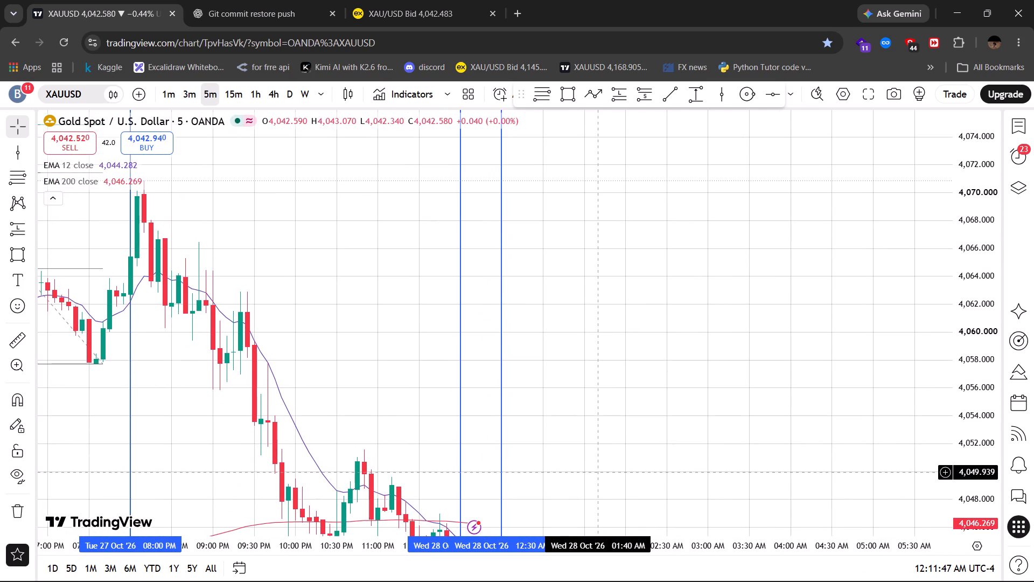
# Examine the 5-minute candles around the 28 Oct 12:00 AM and 12:30 AM lines against the upper of the two lower yellow zones.
pyautogui.moveTo(600, 473); pyautogui.dragTo(572, 291)
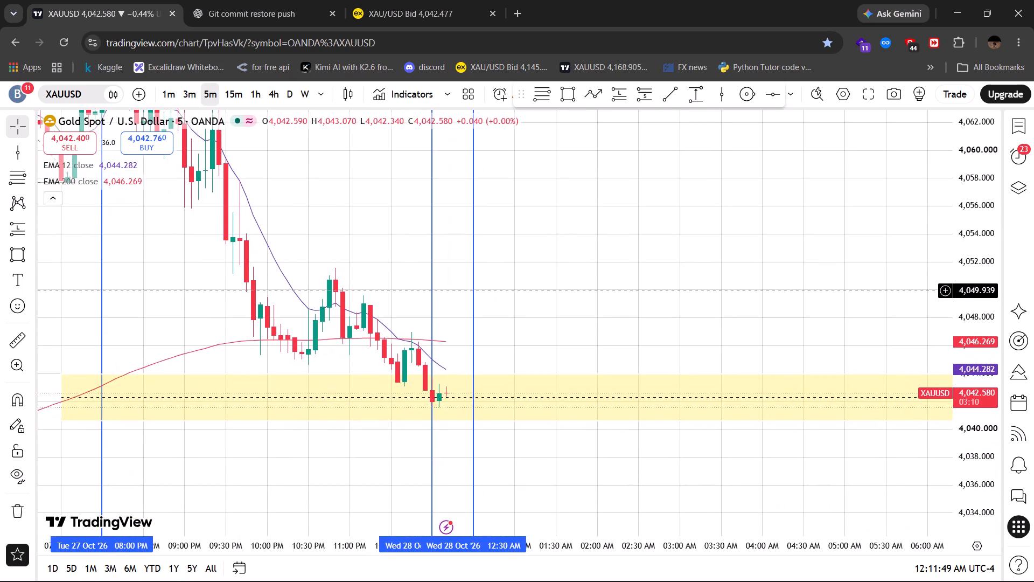
pyautogui.moveTo(572, 291); pyautogui.dragTo(568, 281)
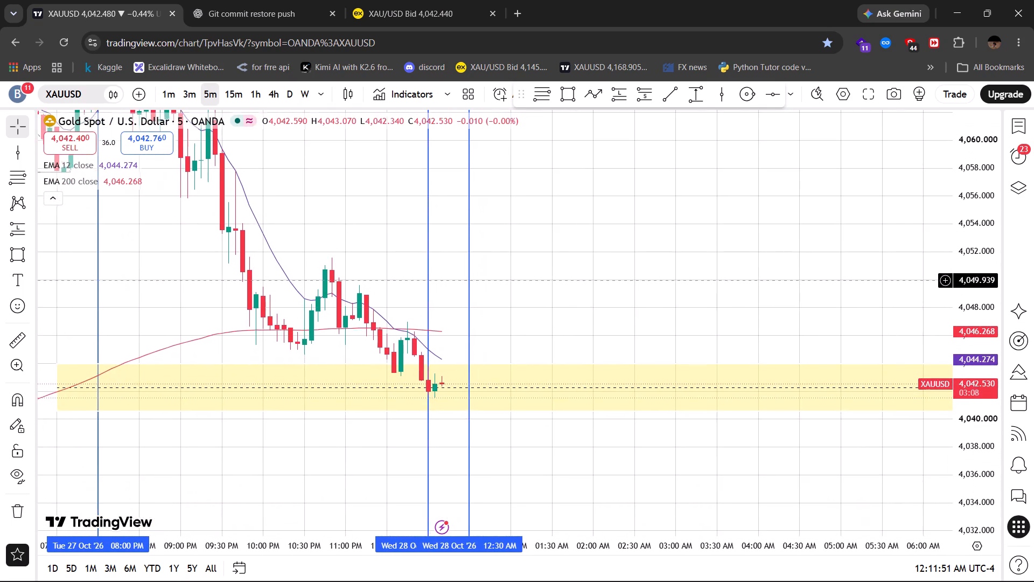
pyautogui.moveTo(568, 281); pyautogui.dragTo(566, 287)
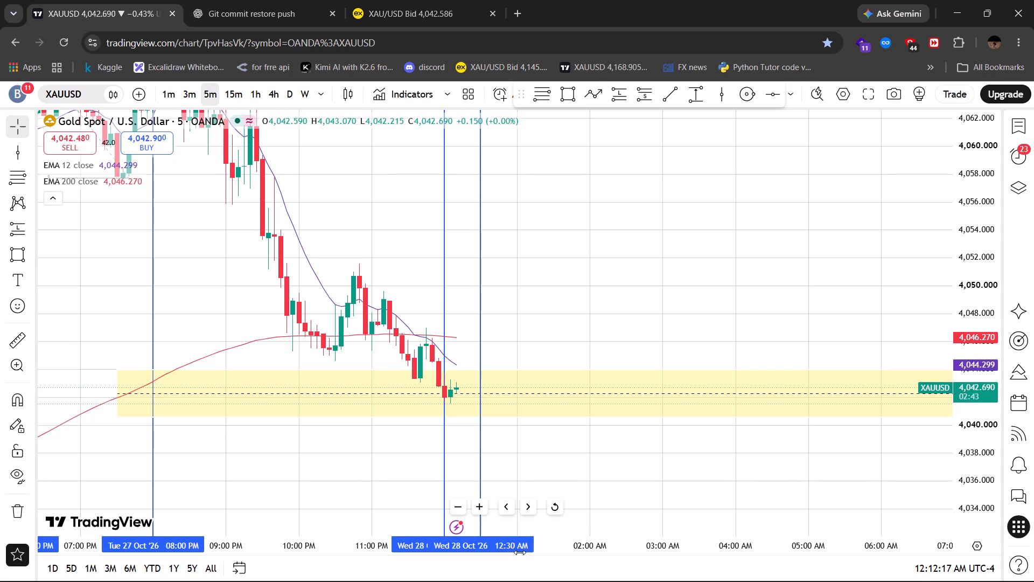
pyautogui.hscroll(-1, 466, 553)
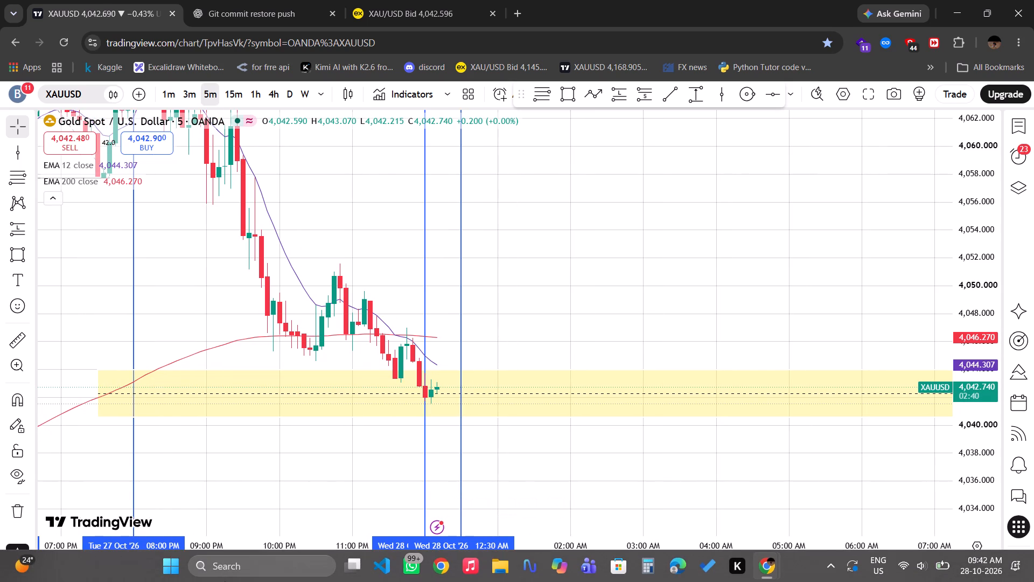
pyautogui.moveTo(240, 508); pyautogui.dragTo(184, 451)
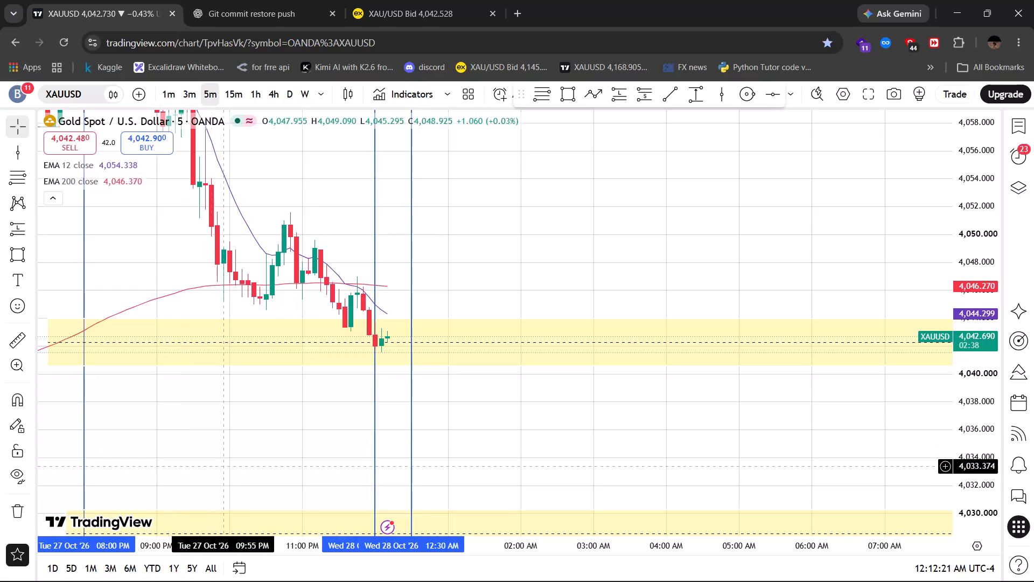
pyautogui.moveTo(311, 491); pyautogui.dragTo(267, 489)
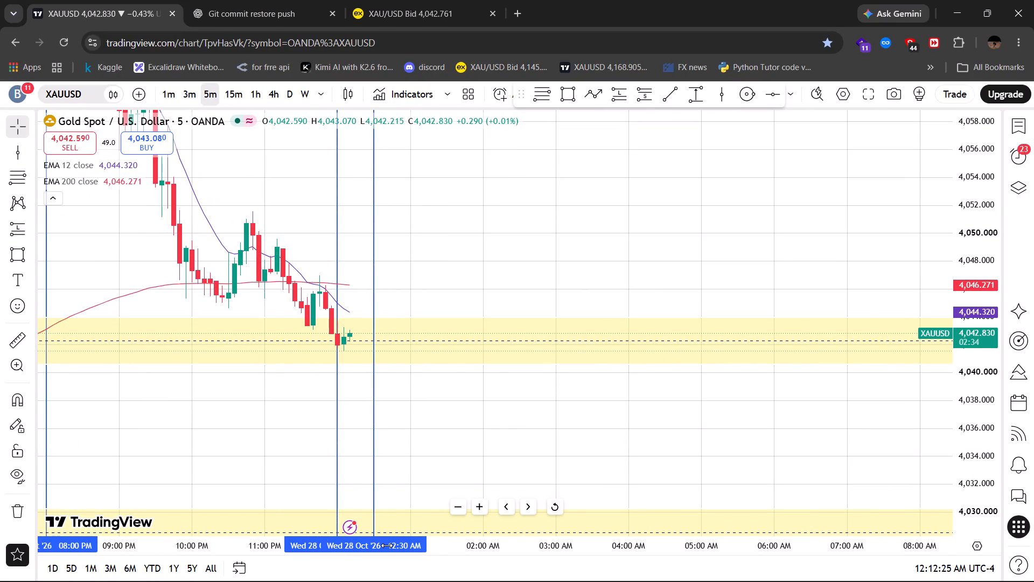
pyautogui.moveTo(387, 545); pyautogui.dragTo(269, 533)
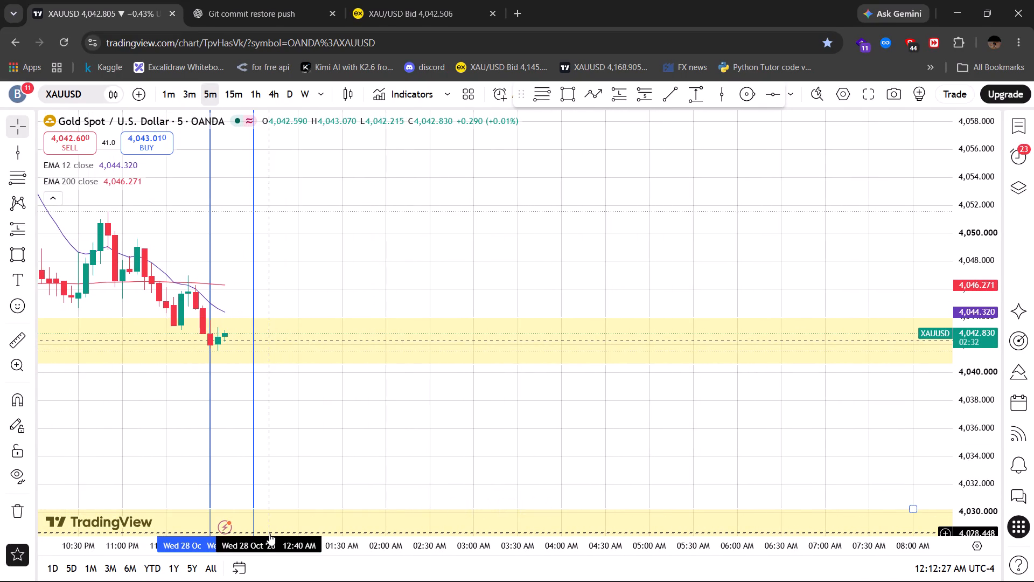
pyautogui.moveTo(308, 430); pyautogui.dragTo(493, 441)
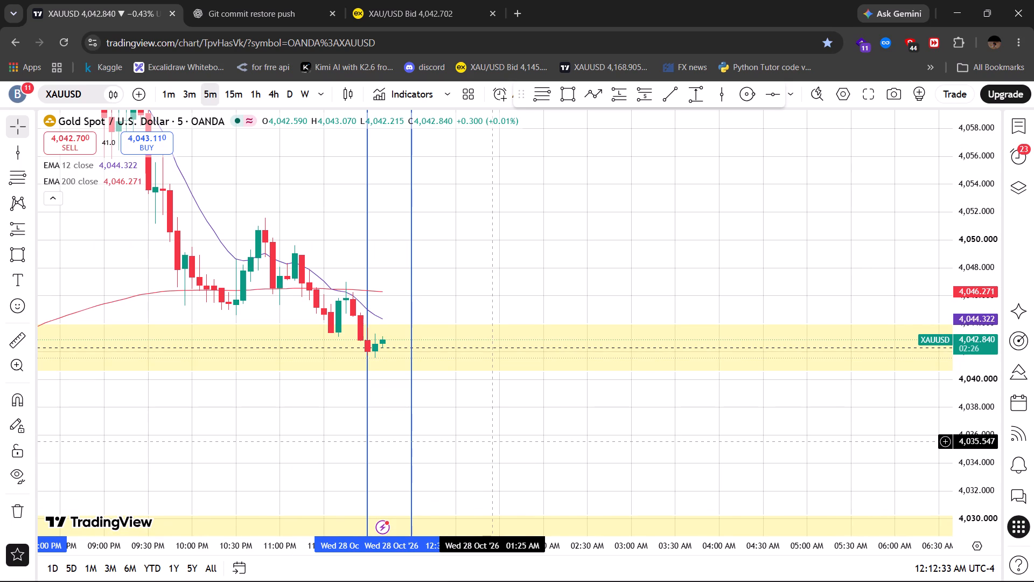
pyautogui.moveTo(493, 441); pyautogui.dragTo(457, 446)
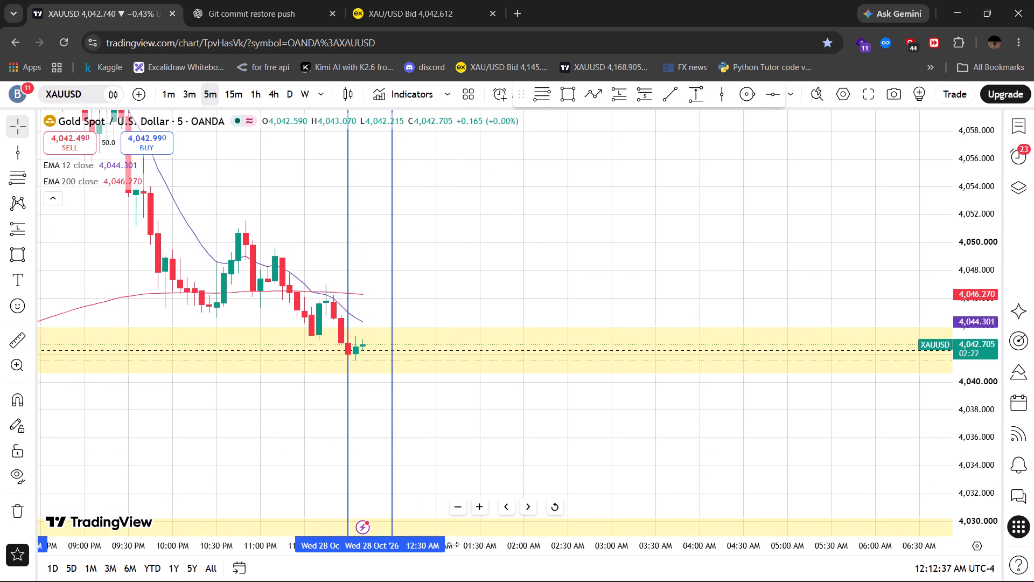
pyautogui.moveTo(452, 548); pyautogui.dragTo(340, 554)
pyautogui.moveTo(348, 469); pyautogui.dragTo(424, 470)
pyautogui.moveTo(383, 427); pyautogui.dragTo(473, 438)
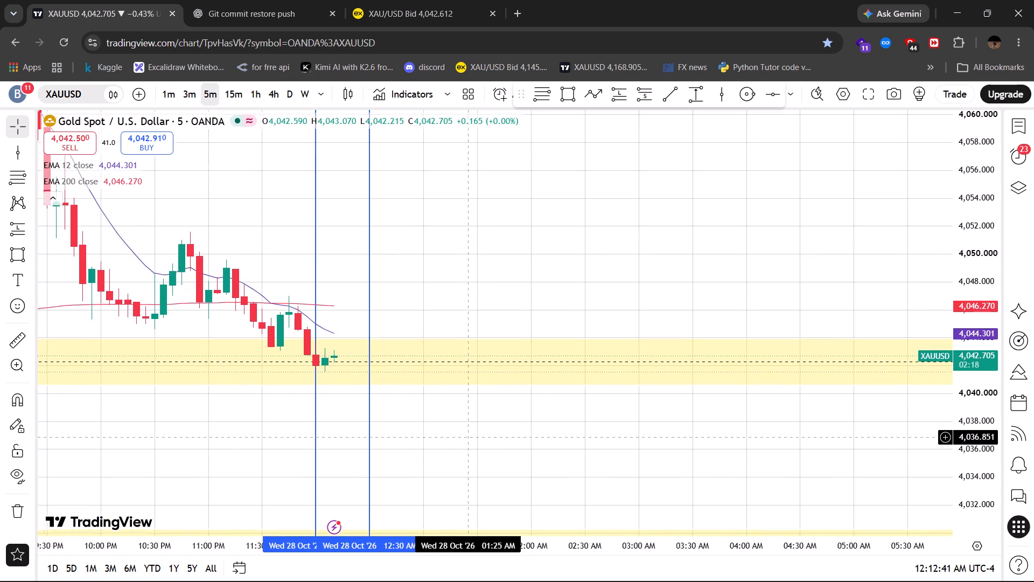
pyautogui.moveTo(473, 438); pyautogui.dragTo(473, 439)
pyautogui.moveTo(460, 544); pyautogui.dragTo(327, 496)
pyautogui.moveTo(323, 449); pyautogui.dragTo(561, 426)
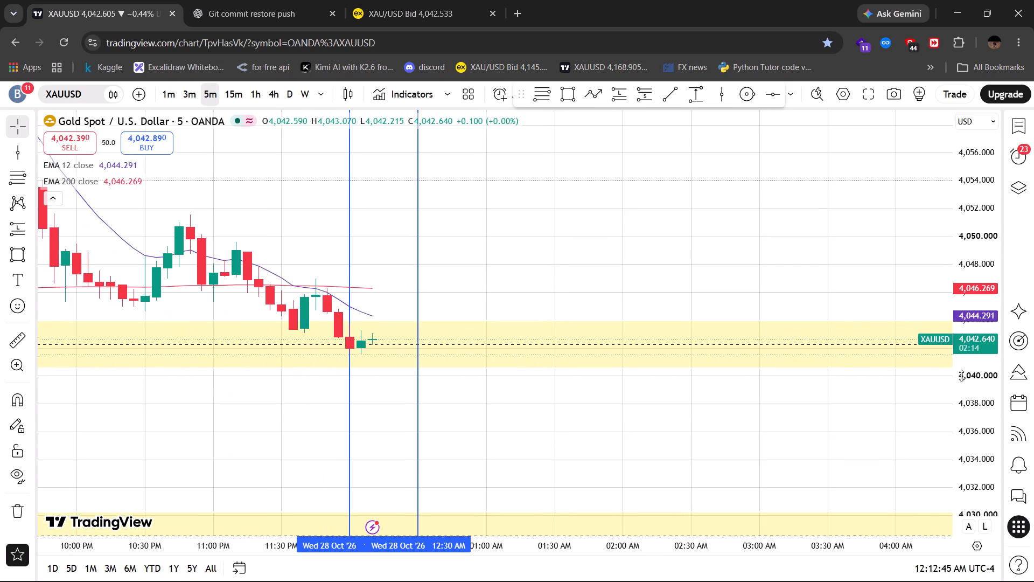
pyautogui.moveTo(972, 362); pyautogui.dragTo(975, 127)
pyautogui.moveTo(659, 190); pyautogui.dragTo(720, 217)
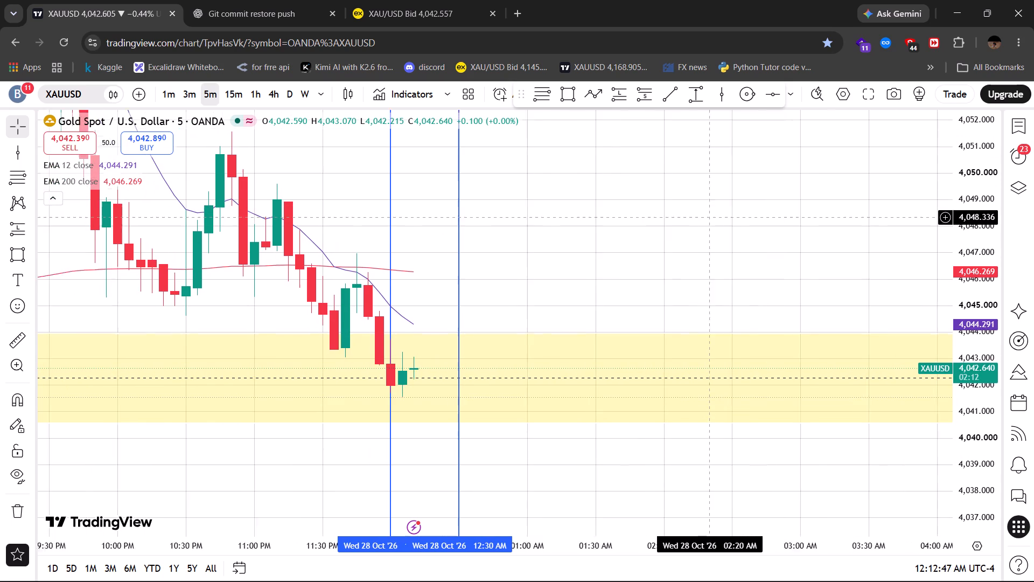
pyautogui.moveTo(720, 217); pyautogui.dragTo(726, 217)
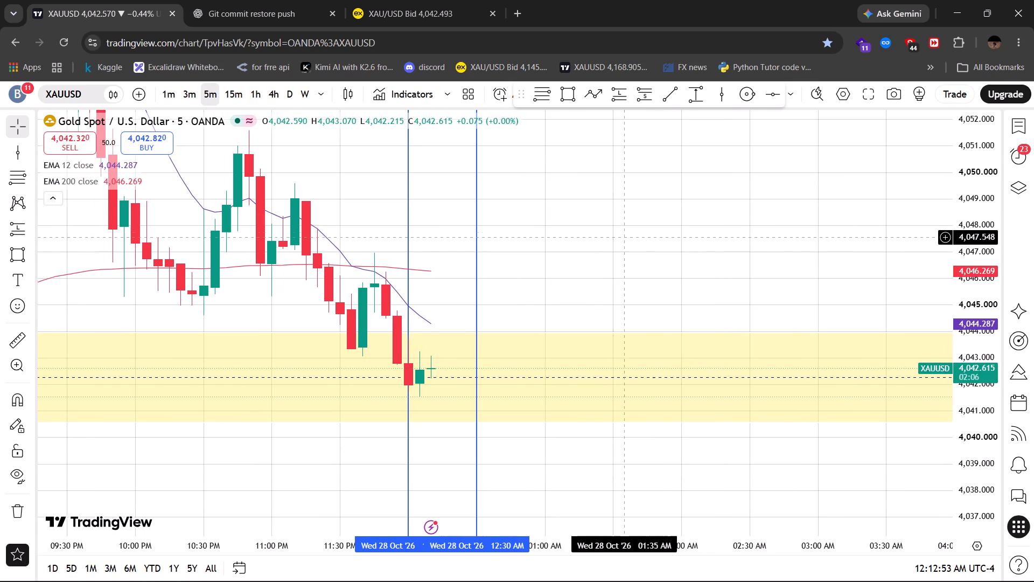
pyautogui.moveTo(585, 262); pyautogui.dragTo(585, 227)
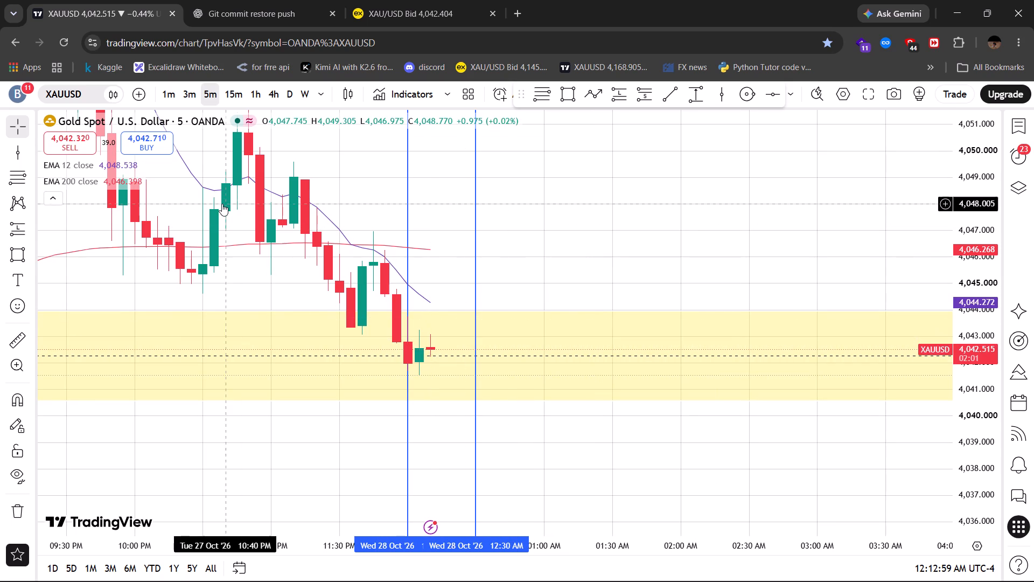
# Reload the chart page and switch the chart to the 1-minute timeframe.
pyautogui.click(166, 98)
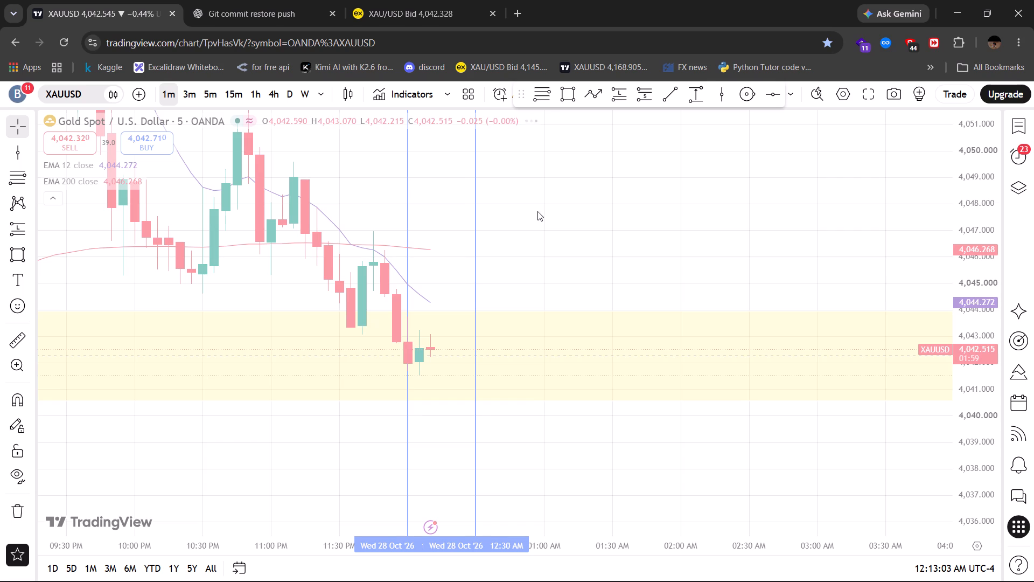
pyautogui.click(65, 44)
pyautogui.click(593, 138)
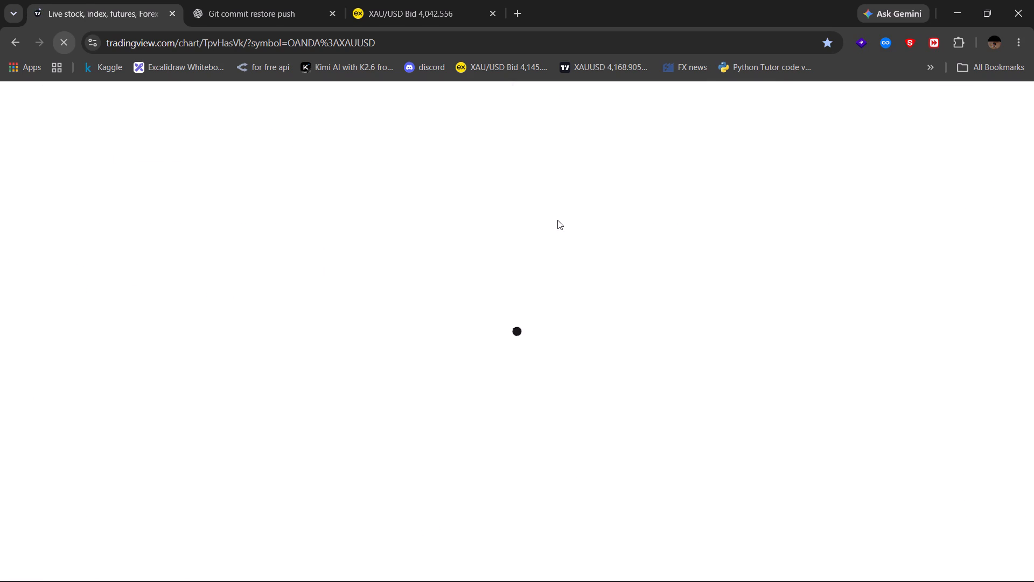
pyautogui.moveTo(708, 329); pyautogui.dragTo(279, 369)
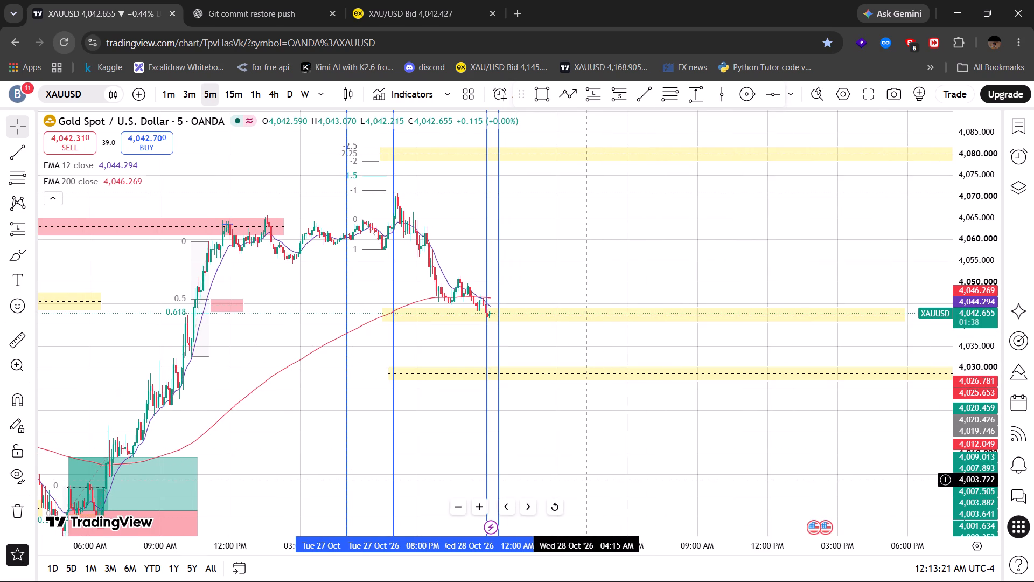
pyautogui.click(170, 87)
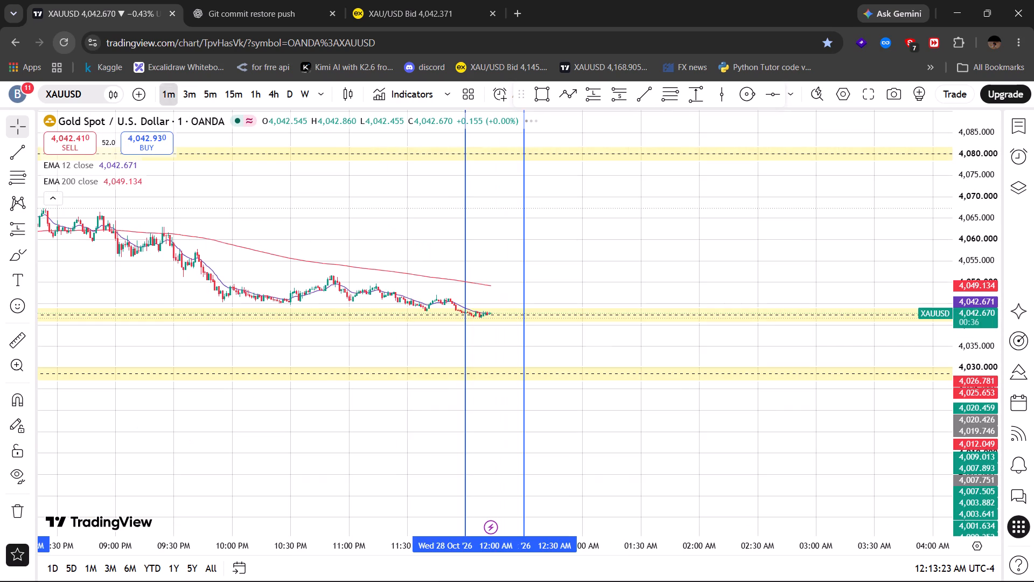
# Examine the 1-minute candles between the 28 Oct 12:00 AM and 12:30 AM lines against the yellow zone around 4,042.
pyautogui.moveTo(412, 547); pyautogui.dragTo(91, 544)
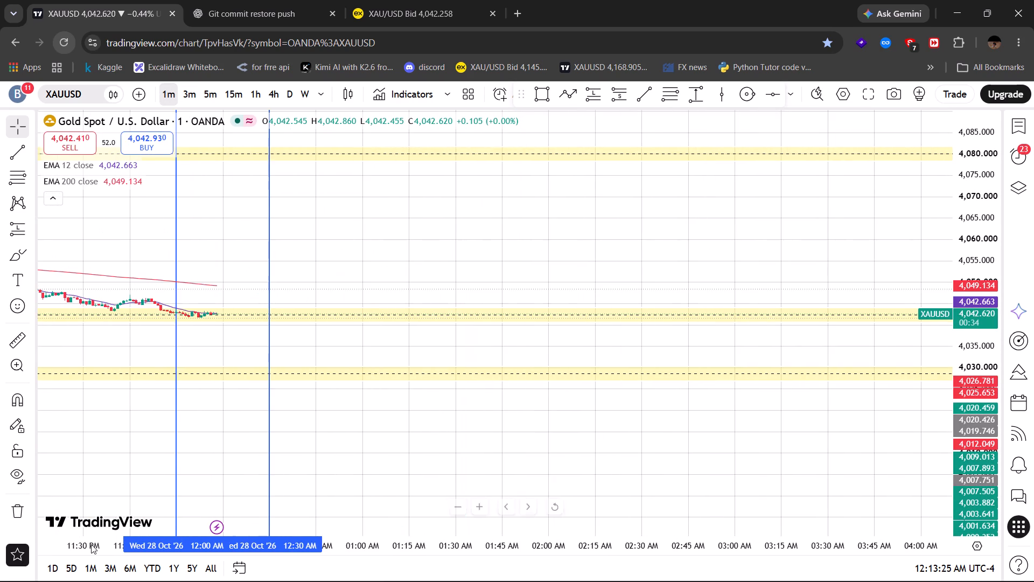
pyautogui.moveTo(965, 357); pyautogui.dragTo(969, 63)
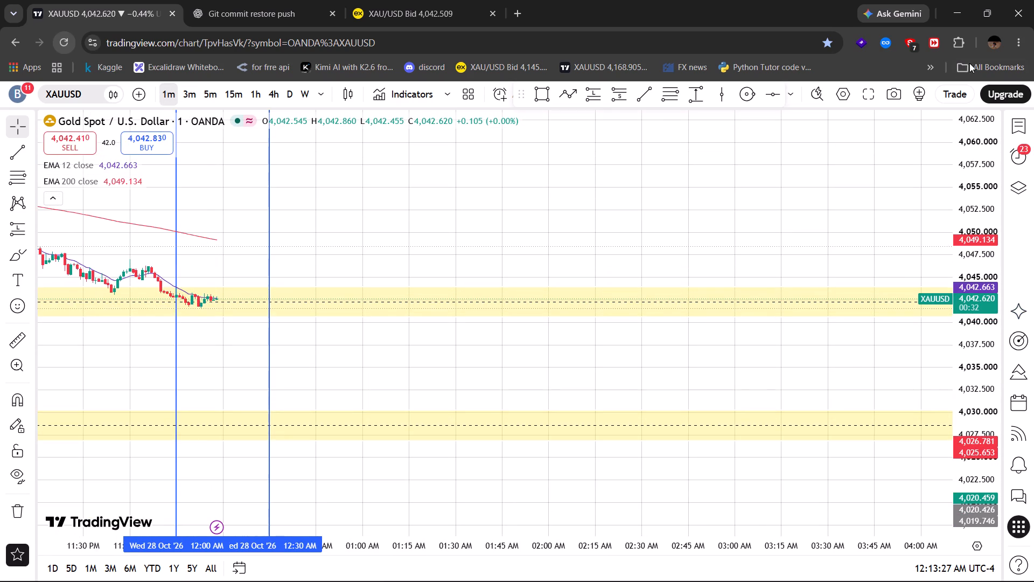
pyautogui.moveTo(626, 136); pyautogui.dragTo(800, 198)
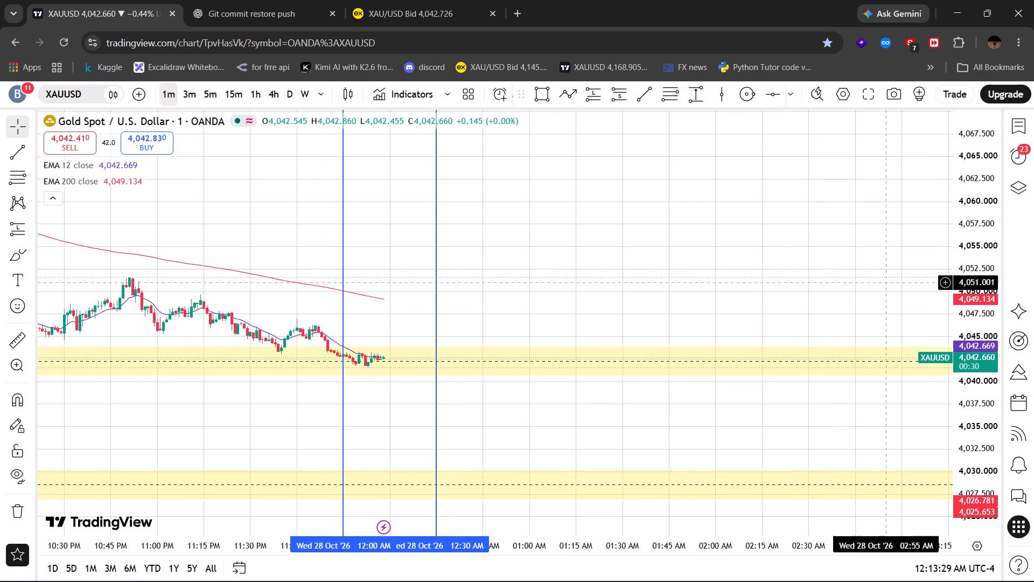
pyautogui.moveTo(969, 307); pyautogui.dragTo(974, 65)
pyautogui.moveTo(611, 216); pyautogui.dragTo(792, 178)
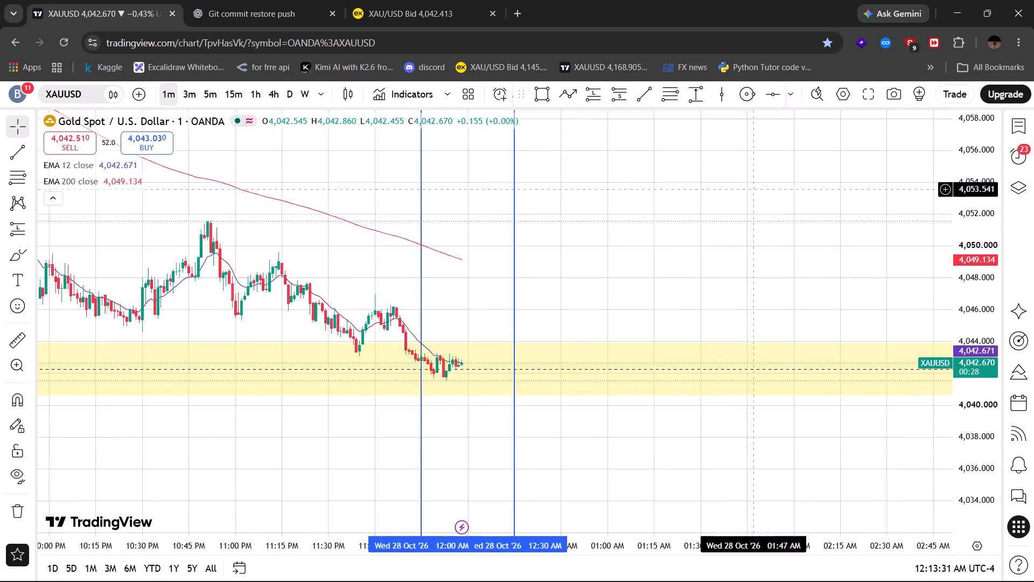
pyautogui.moveTo(792, 178); pyautogui.dragTo(793, 177)
pyautogui.moveTo(983, 299); pyautogui.dragTo(953, 81)
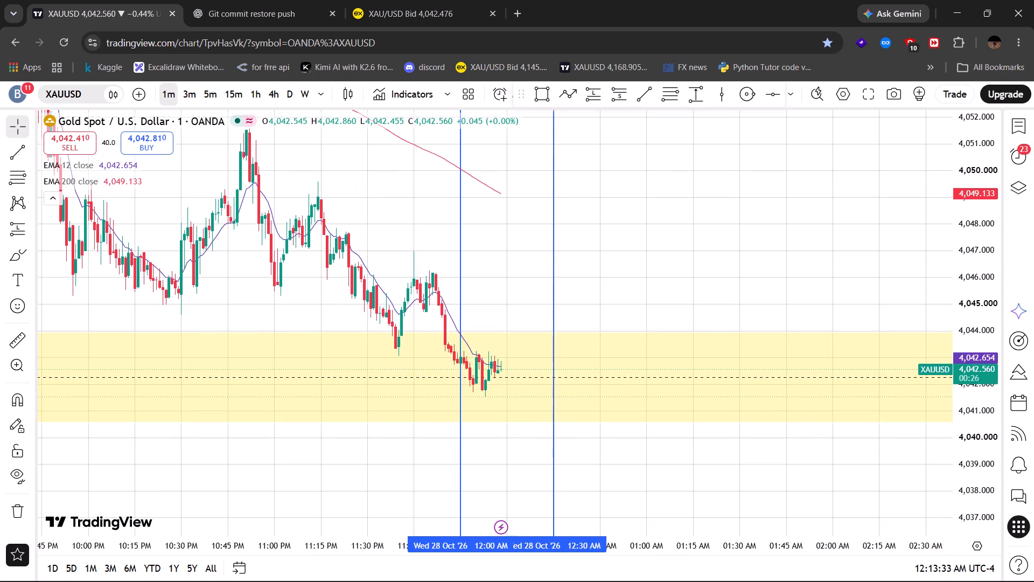
pyautogui.moveTo(717, 170); pyautogui.dragTo(719, 199)
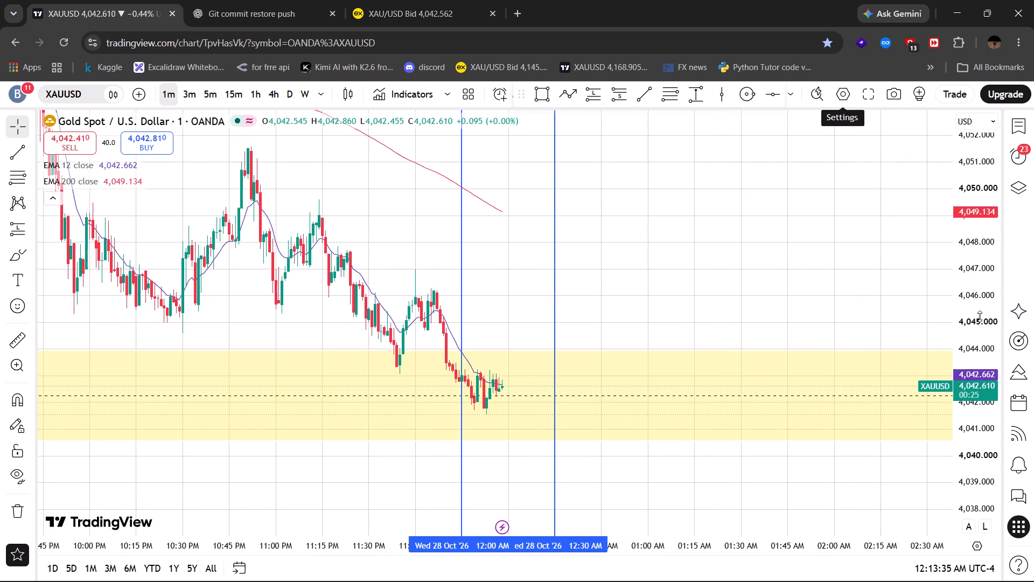
pyautogui.moveTo(981, 318); pyautogui.dragTo(943, 126)
pyautogui.moveTo(632, 225); pyautogui.dragTo(761, 94)
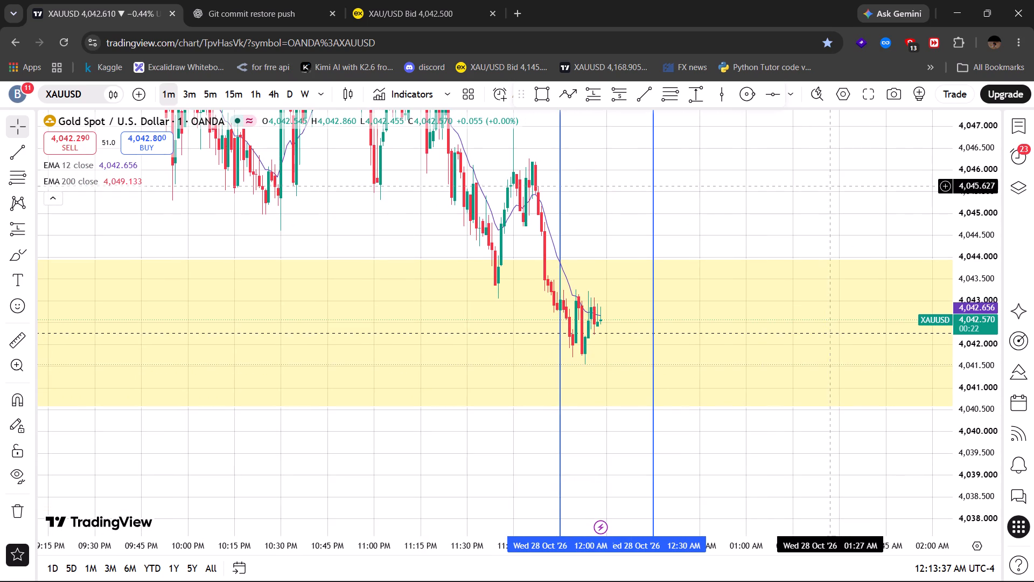
pyautogui.moveTo(965, 238); pyautogui.dragTo(956, 99)
pyautogui.moveTo(727, 176); pyautogui.dragTo(690, 179)
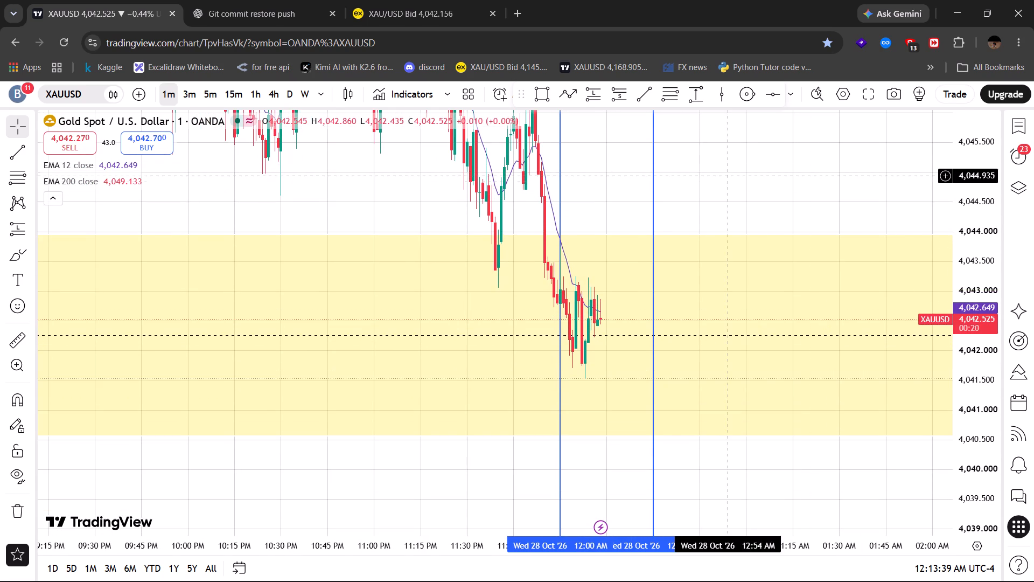
pyautogui.moveTo(690, 179); pyautogui.dragTo(608, 185)
pyautogui.moveTo(573, 545); pyautogui.dragTo(157, 569)
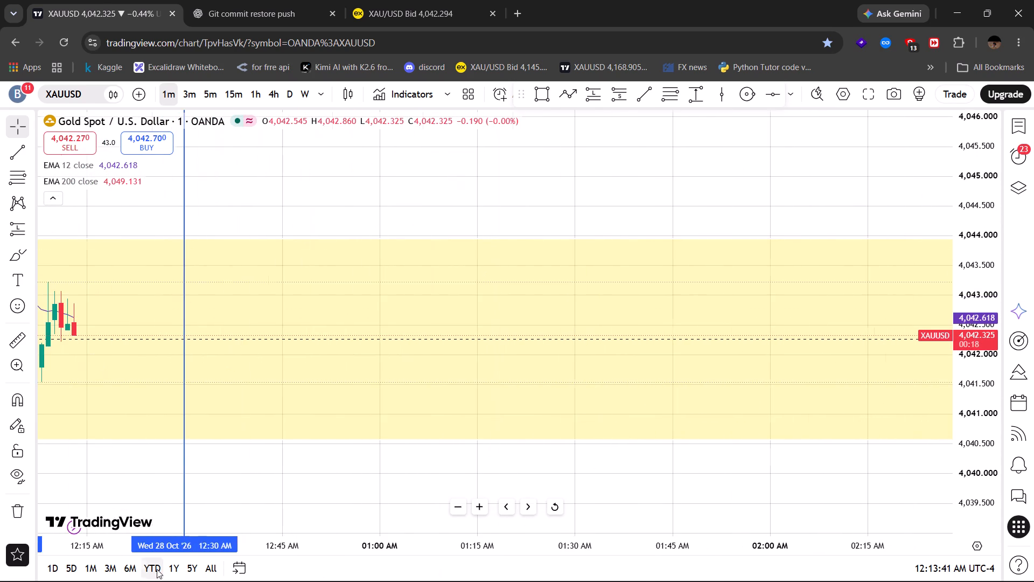
pyautogui.click(344, 424)
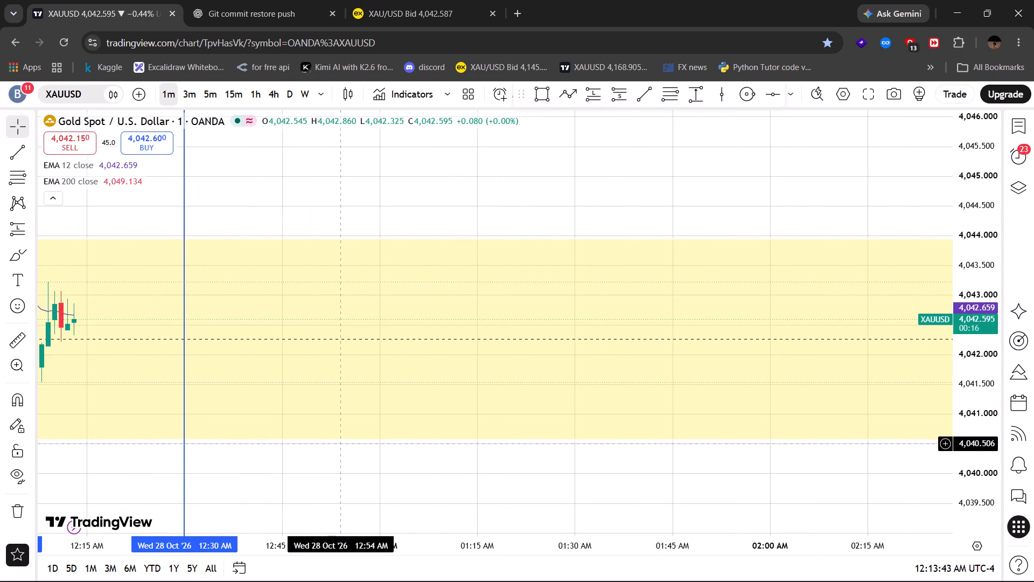
pyautogui.moveTo(342, 468); pyautogui.dragTo(593, 439)
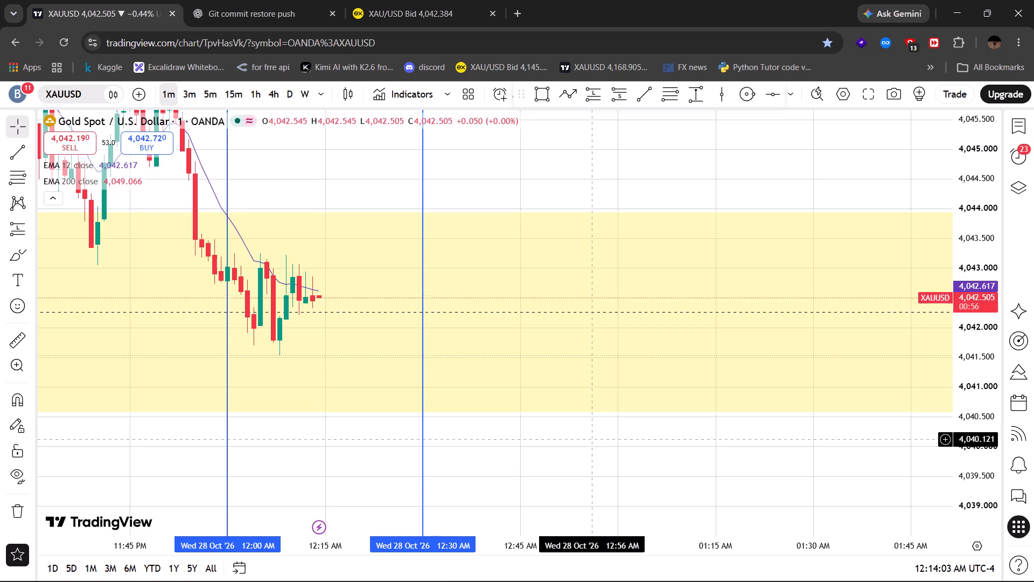
pyautogui.moveTo(546, 436); pyautogui.dragTo(583, 444)
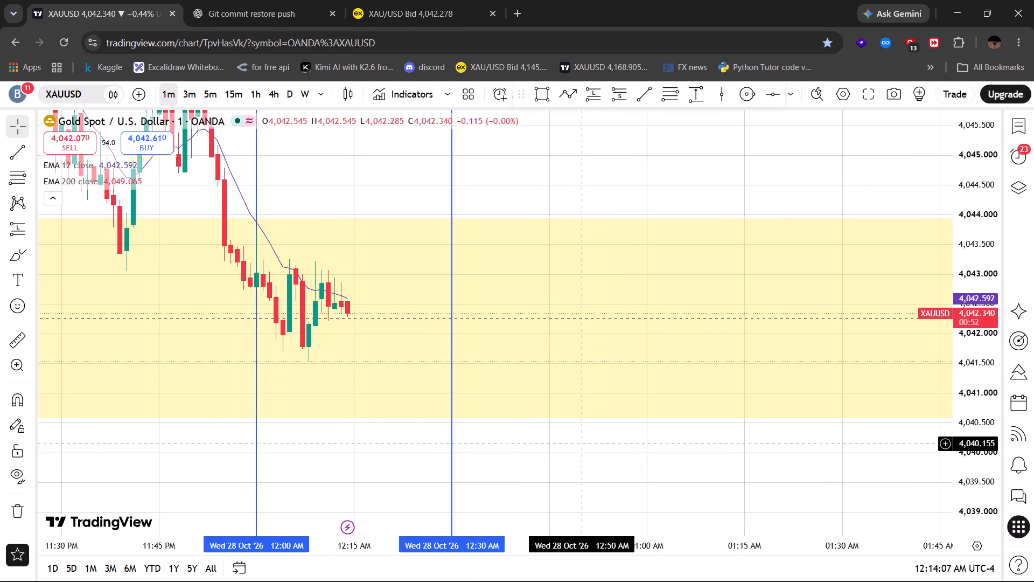
pyautogui.moveTo(583, 444); pyautogui.dragTo(738, 443)
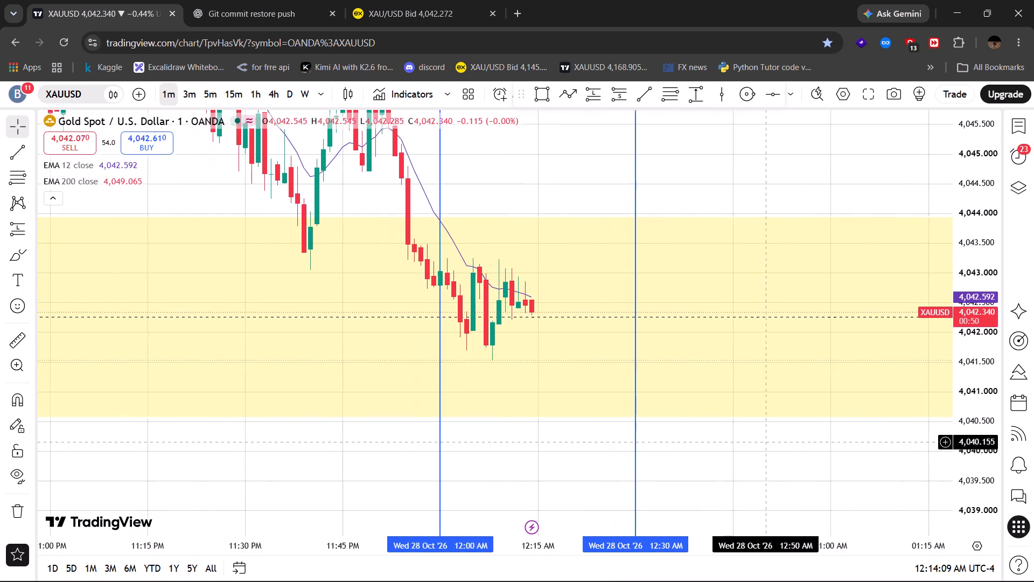
pyautogui.moveTo(738, 443); pyautogui.dragTo(701, 432)
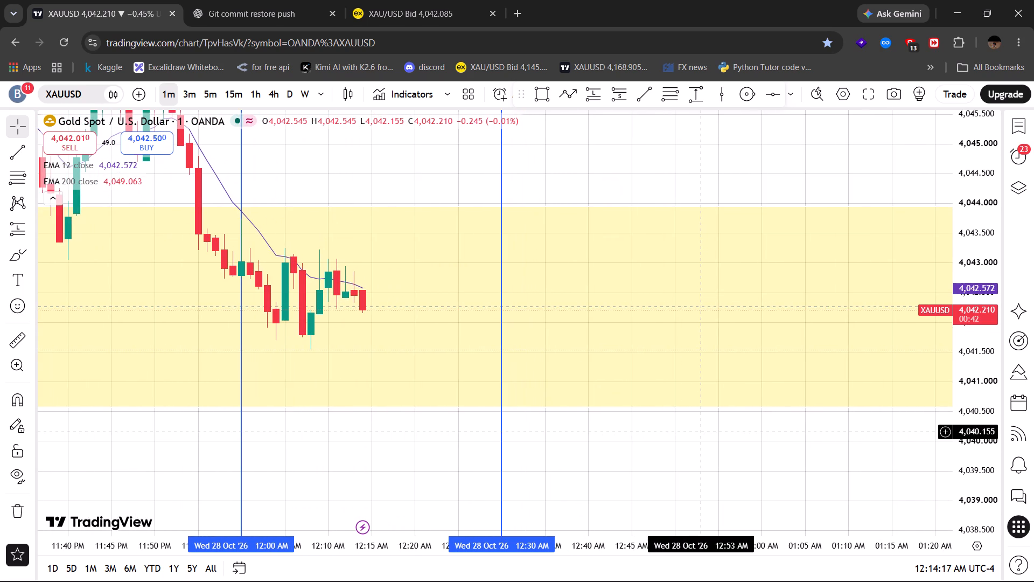
pyautogui.moveTo(361, 469); pyautogui.dragTo(422, 451)
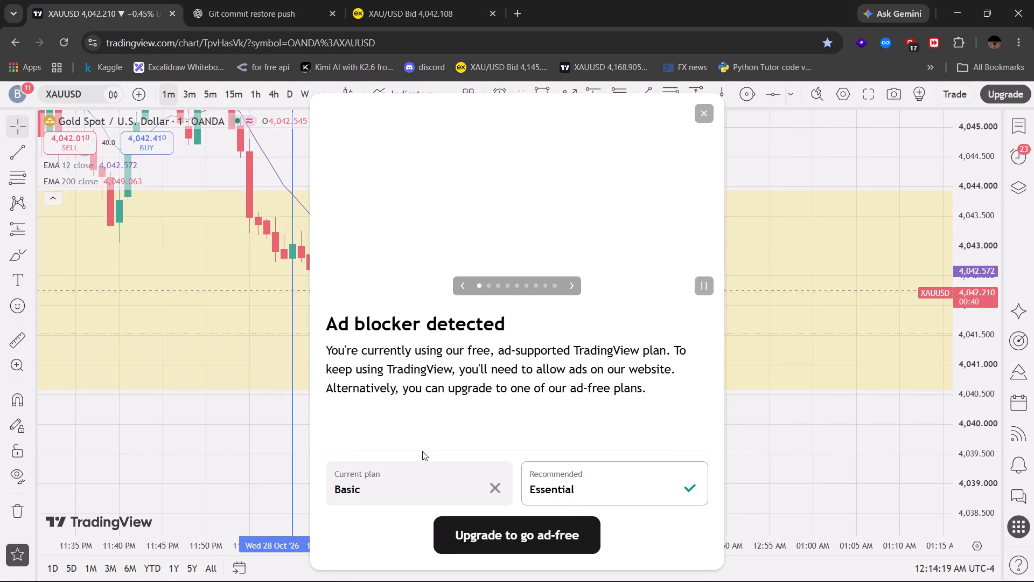
# Dismiss the ad-blocker notice covering the chart.
pyautogui.moveTo(422, 451); pyautogui.dragTo(421, 451)
pyautogui.click(707, 116)
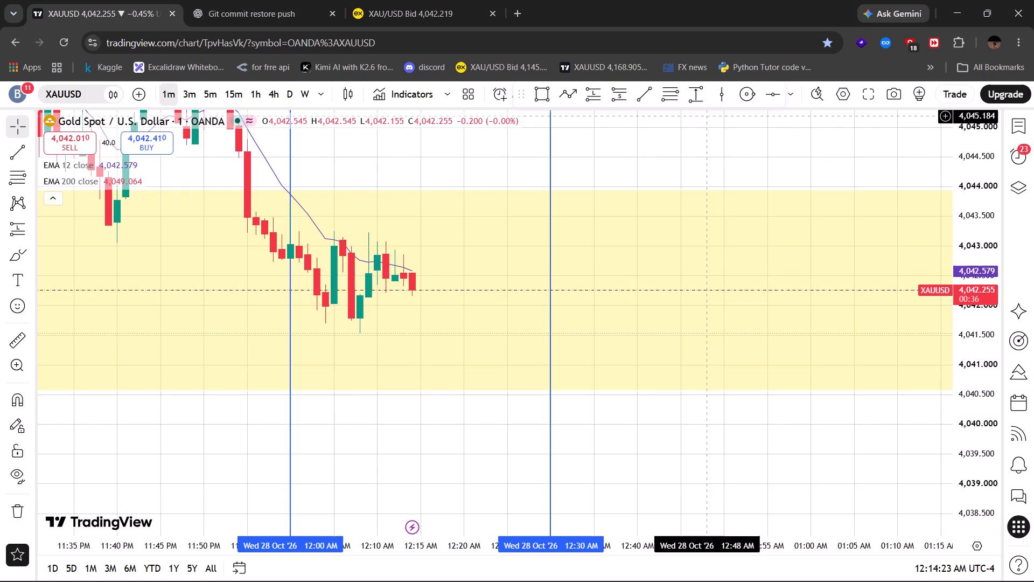
# Examine the latest 1-minute candles between the 28 Oct 12:00 AM and 12:30 AM lines against the yellow zone around 4,042.
pyautogui.moveTo(628, 418); pyautogui.dragTo(597, 420)
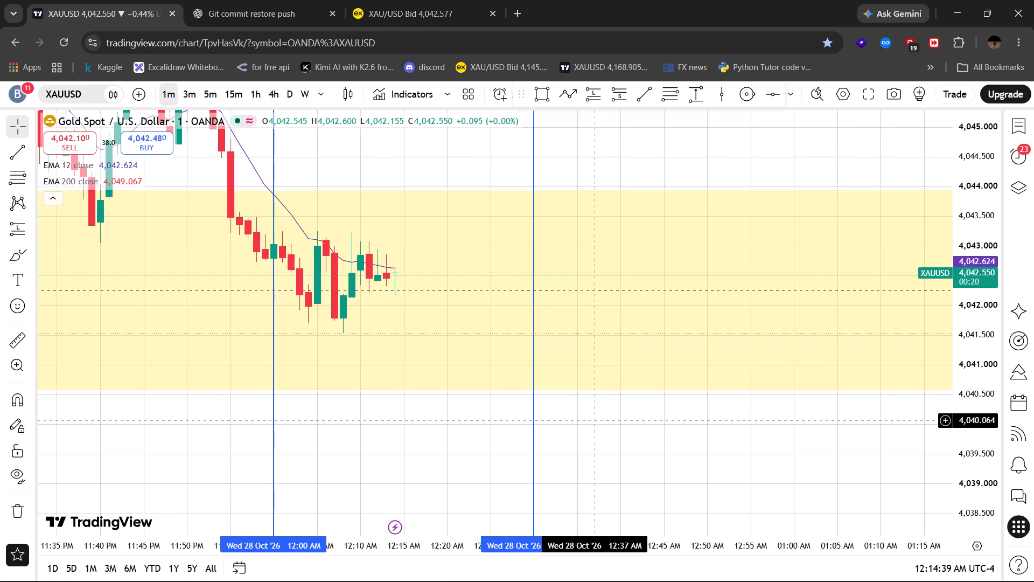
pyautogui.moveTo(597, 420); pyautogui.dragTo(596, 427)
pyautogui.moveTo(596, 427); pyautogui.dragTo(600, 438)
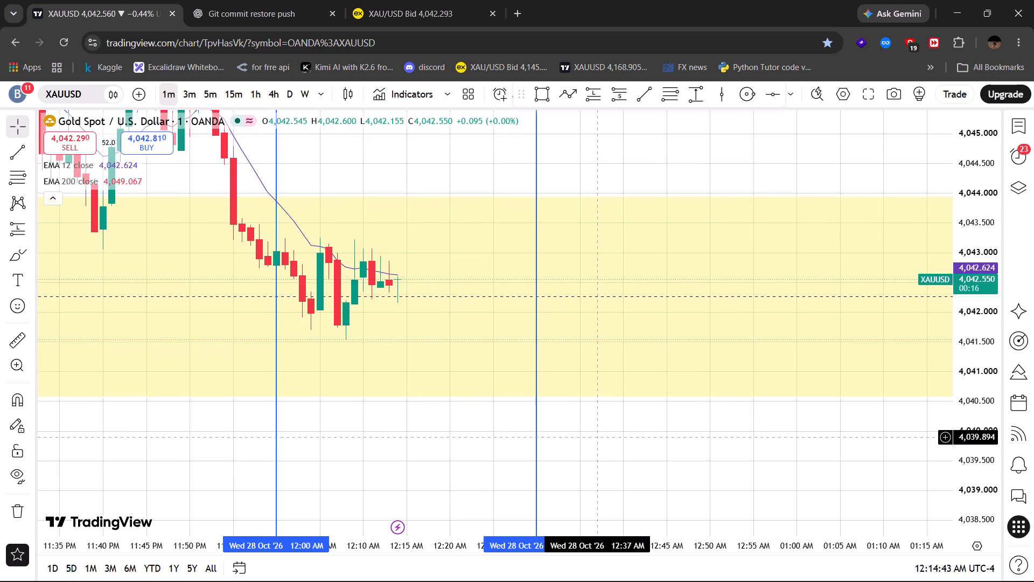
pyautogui.moveTo(600, 438); pyautogui.dragTo(600, 452)
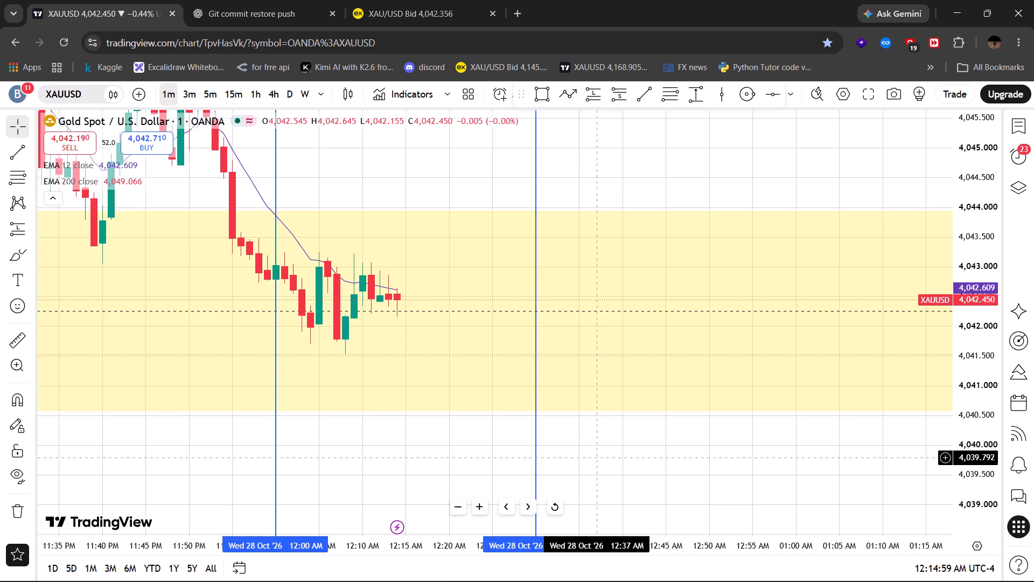
pyautogui.click(600, 458)
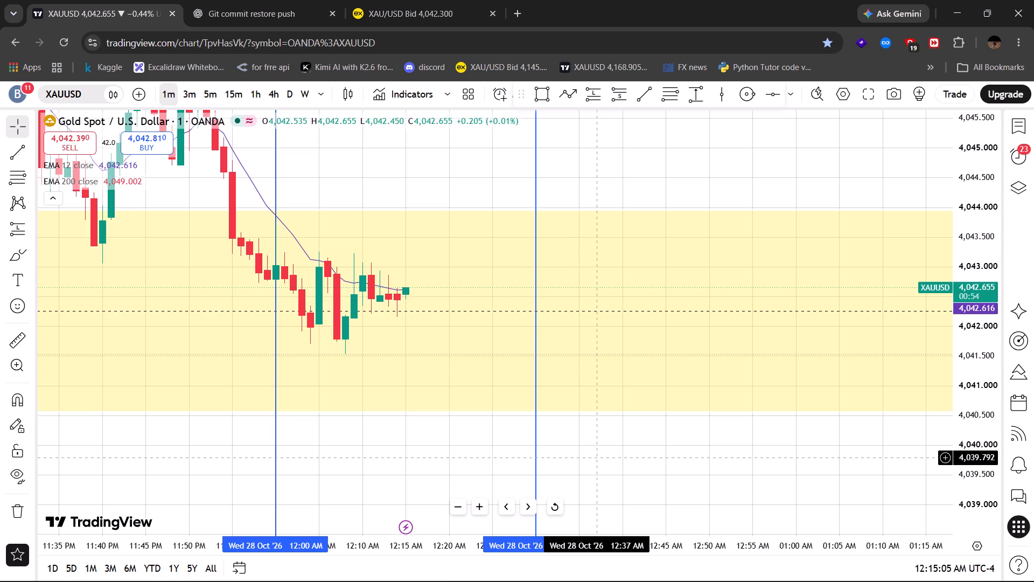
pyautogui.moveTo(623, 451); pyautogui.dragTo(653, 432)
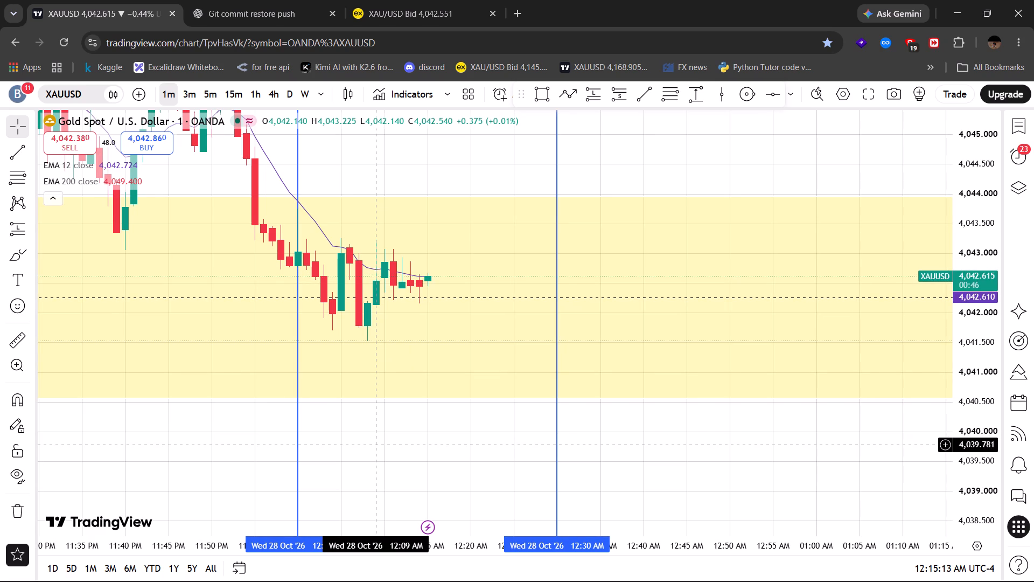
pyautogui.moveTo(376, 445); pyautogui.dragTo(372, 497)
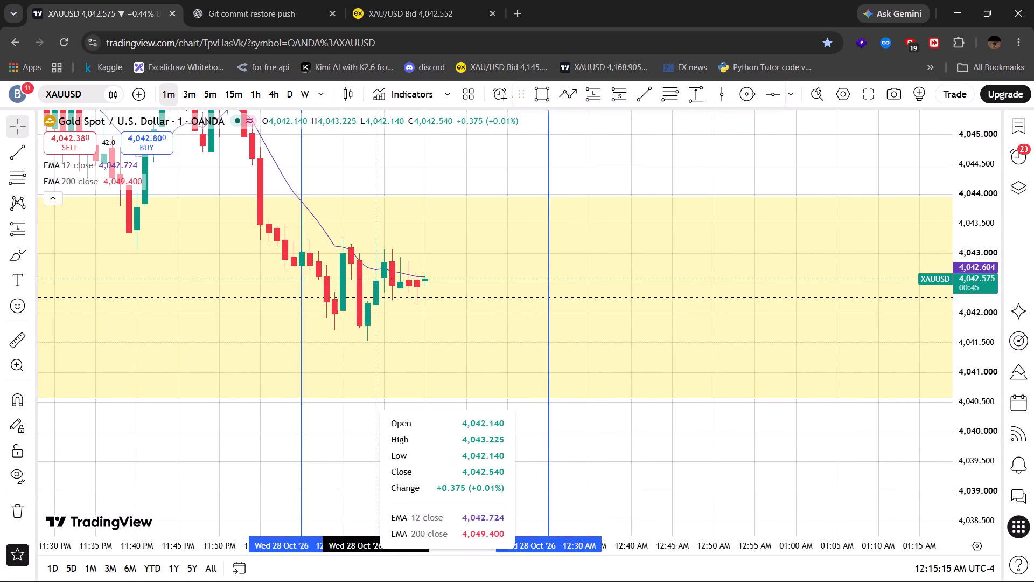
pyautogui.moveTo(372, 497); pyautogui.dragTo(372, 503)
pyautogui.moveTo(424, 452); pyautogui.dragTo(420, 456)
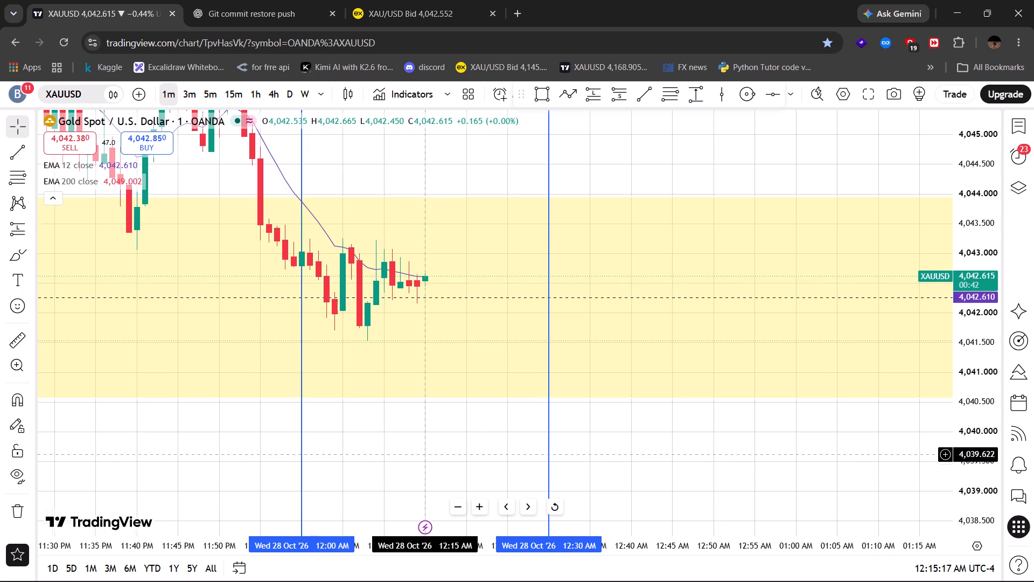
pyautogui.moveTo(420, 456); pyautogui.dragTo(377, 468)
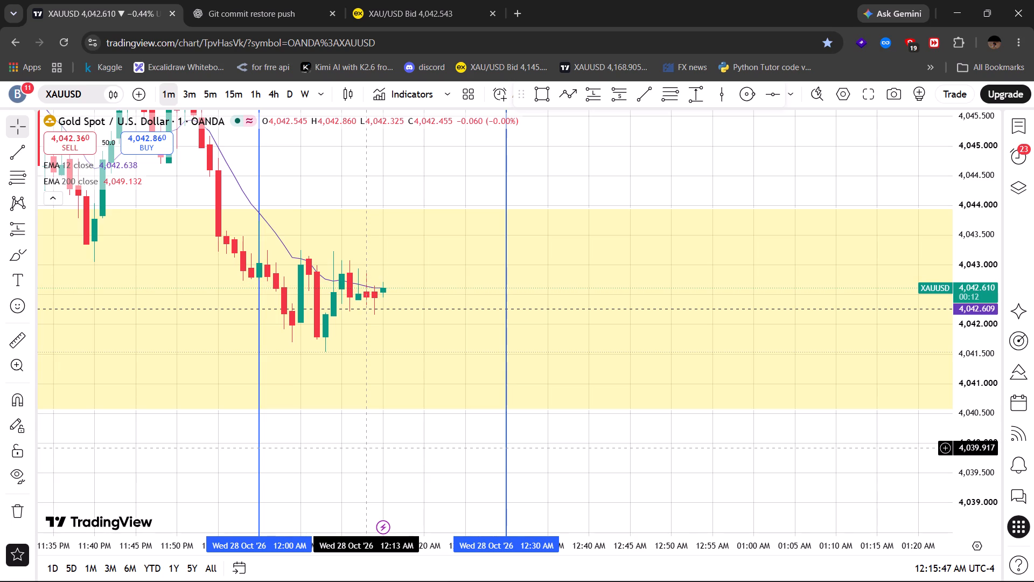
pyautogui.moveTo(372, 461); pyautogui.dragTo(386, 459)
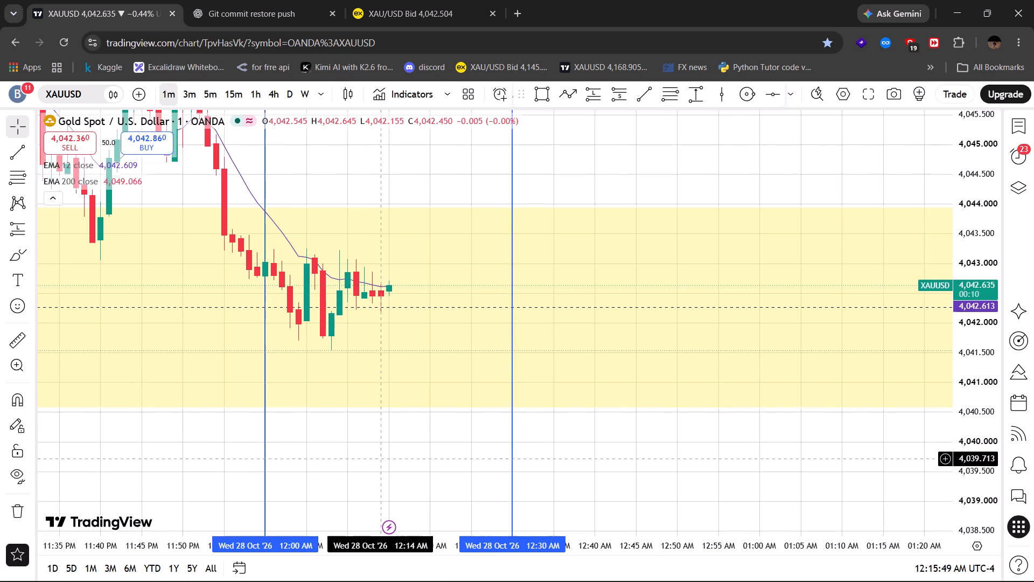
pyautogui.moveTo(386, 459); pyautogui.dragTo(402, 439)
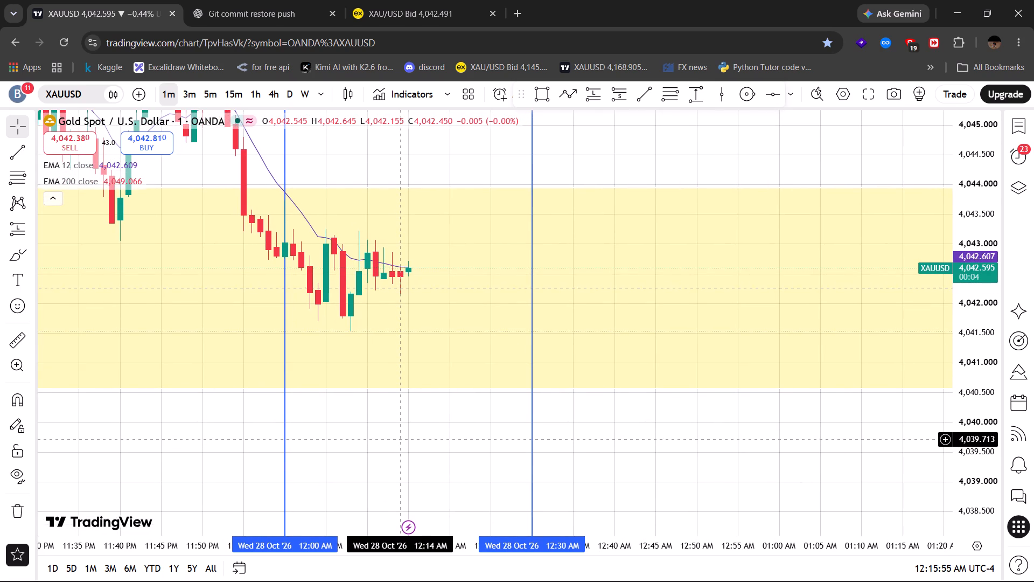
pyautogui.moveTo(402, 439); pyautogui.dragTo(418, 466)
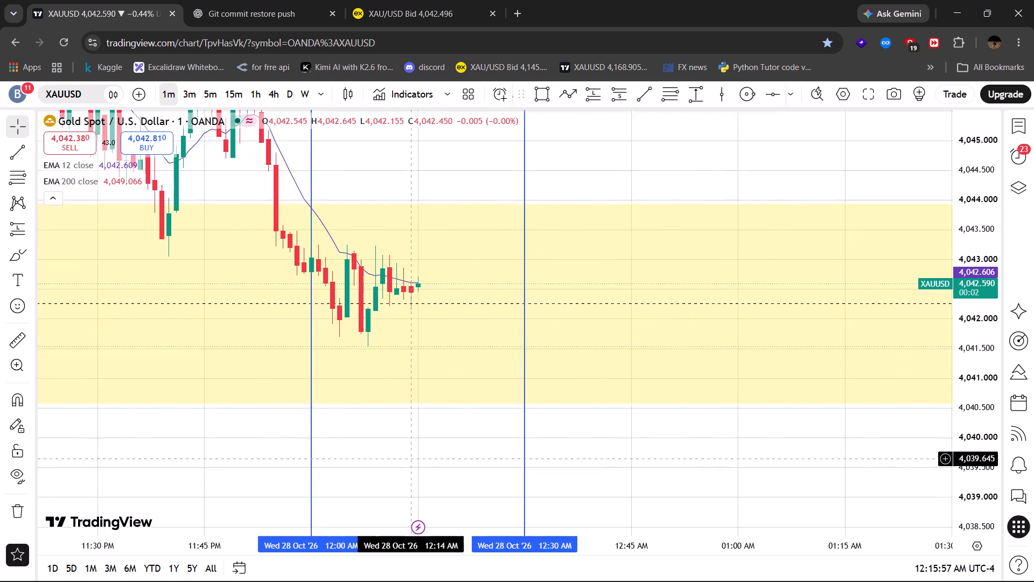
pyautogui.moveTo(418, 466); pyautogui.dragTo(421, 469)
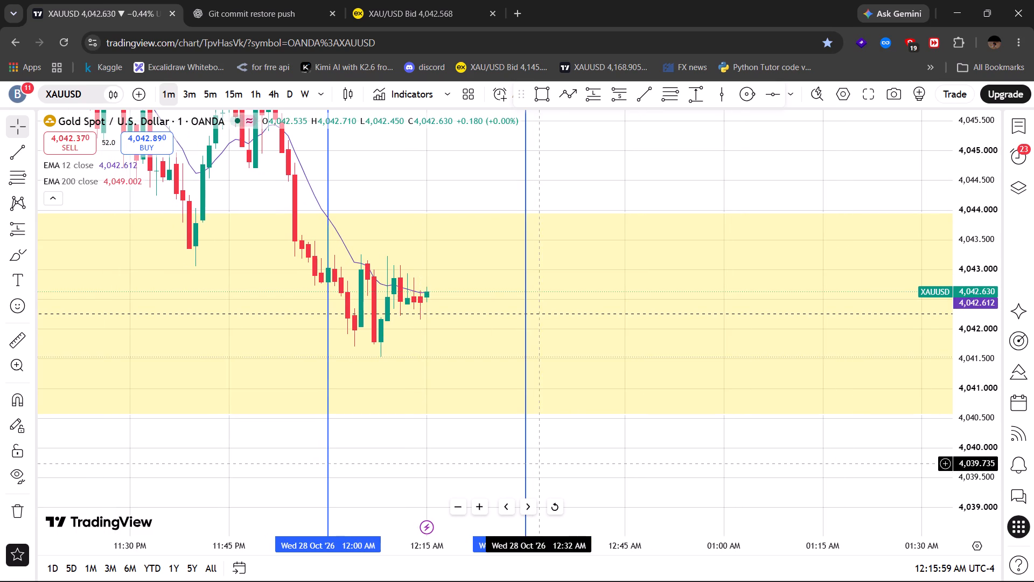
pyautogui.moveTo(557, 462); pyautogui.dragTo(515, 454)
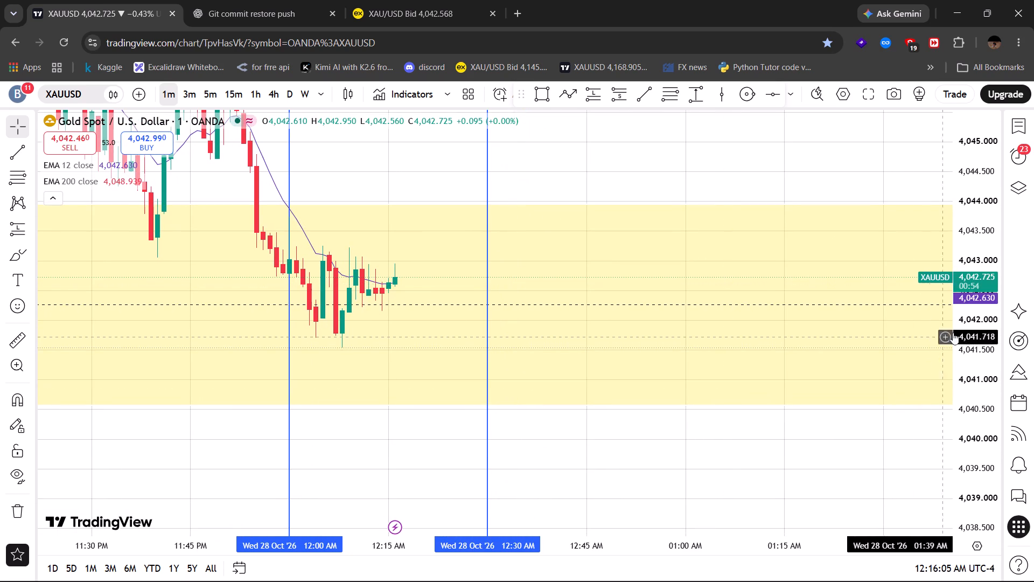
# Examine the 1-minute price action over a wider price and time range, from before 11:30 PM to the 12:30 AM line, against the yellow zone.
pyautogui.moveTo(968, 321); pyautogui.dragTo(995, 451)
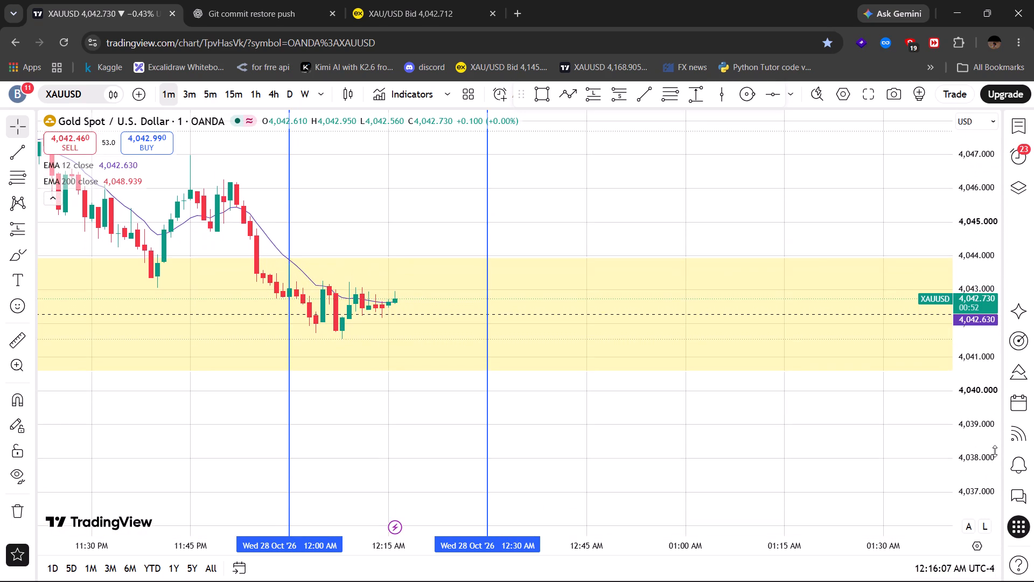
pyautogui.moveTo(995, 451); pyautogui.dragTo(994, 451)
pyautogui.moveTo(620, 443); pyautogui.dragTo(590, 422)
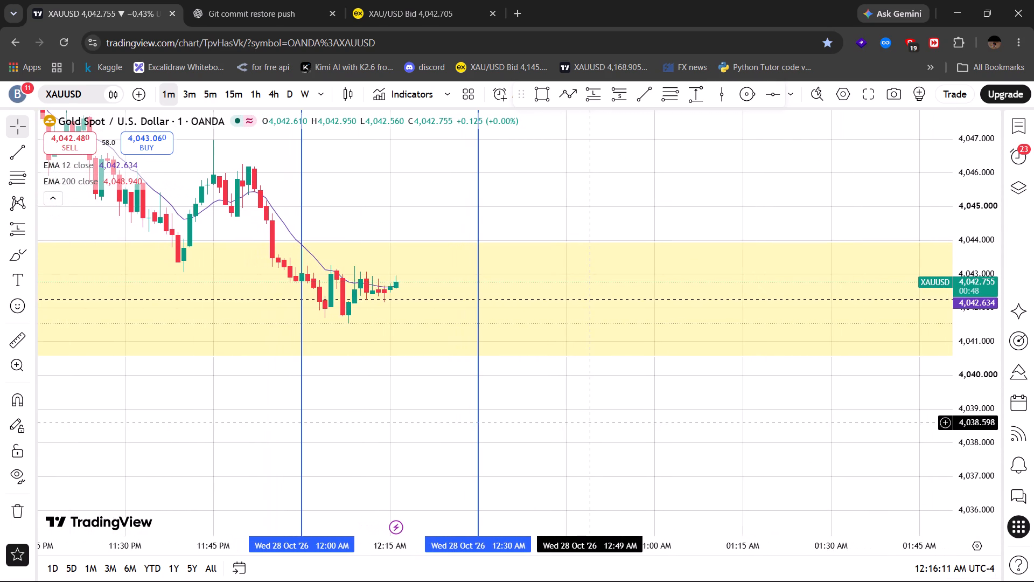
pyautogui.moveTo(442, 384); pyautogui.dragTo(386, 426)
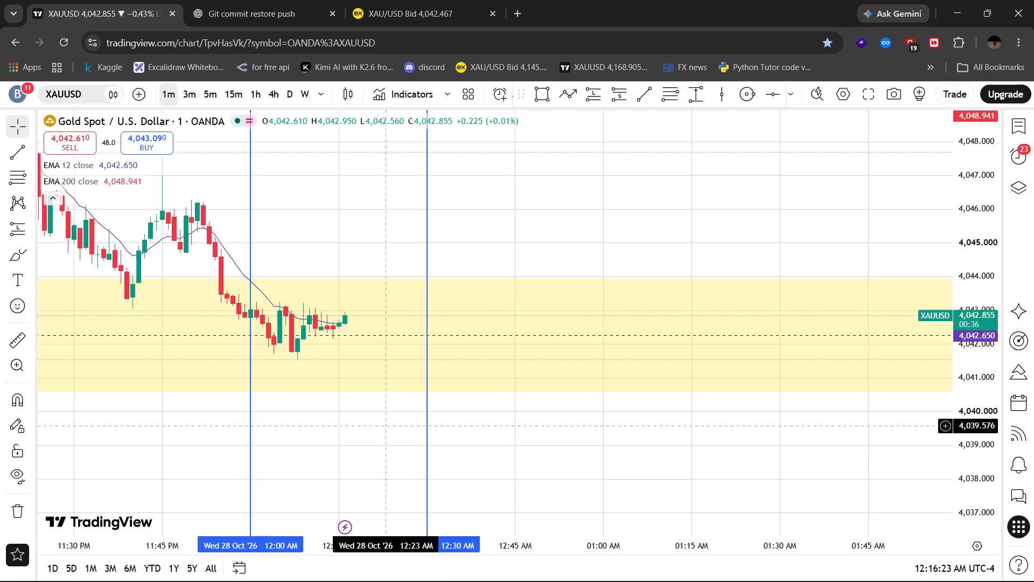
pyautogui.moveTo(386, 426); pyautogui.dragTo(385, 476)
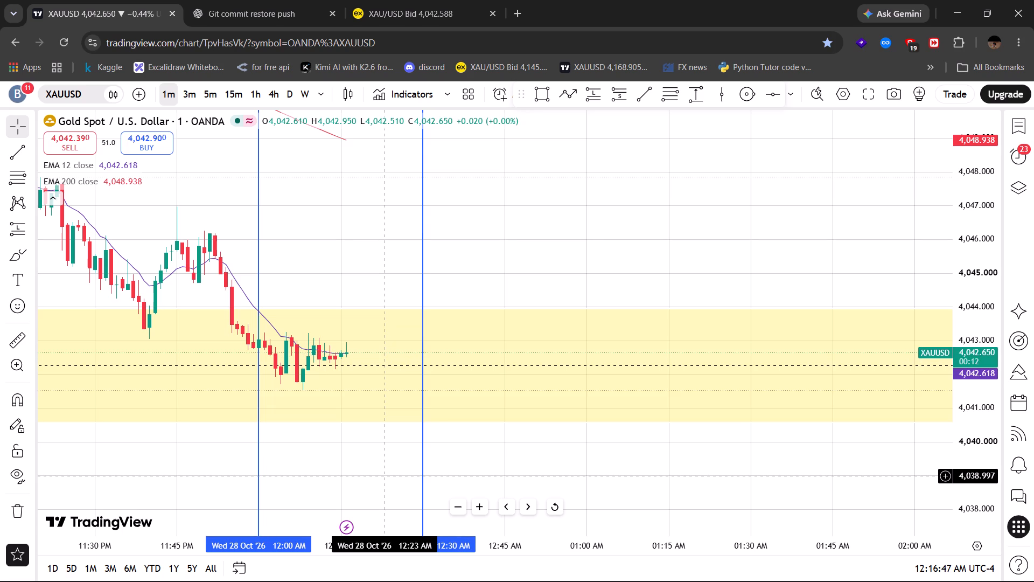
pyautogui.moveTo(385, 476); pyautogui.dragTo(391, 426)
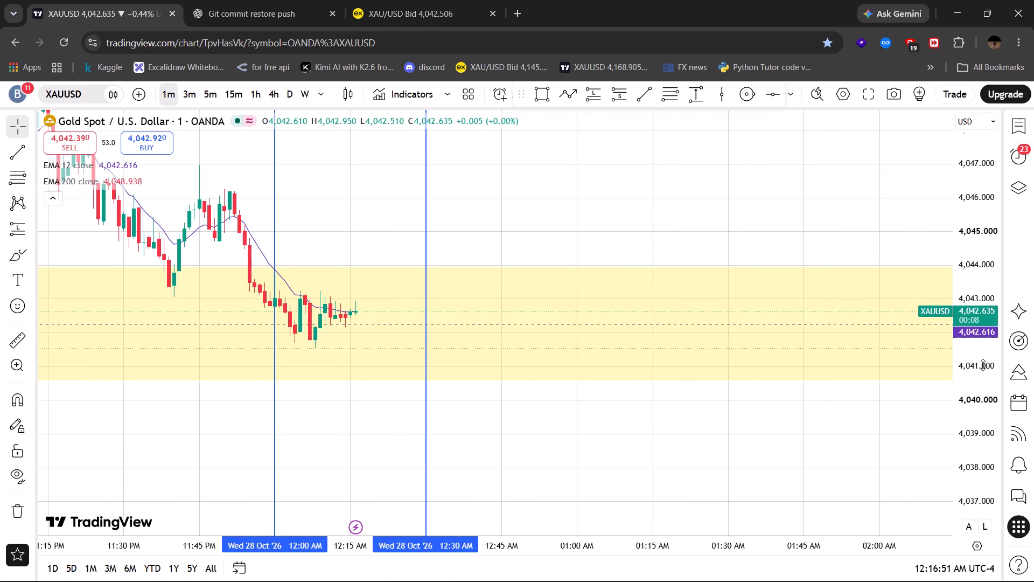
pyautogui.moveTo(983, 365); pyautogui.dragTo(912, 61)
pyautogui.moveTo(554, 142); pyautogui.dragTo(558, 161)
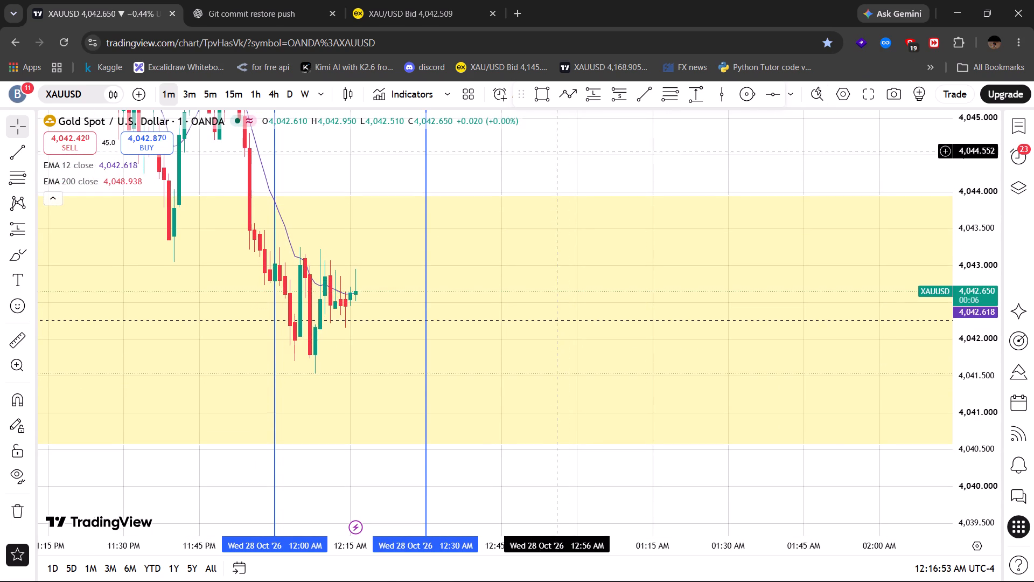
pyautogui.moveTo(558, 161); pyautogui.dragTo(578, 196)
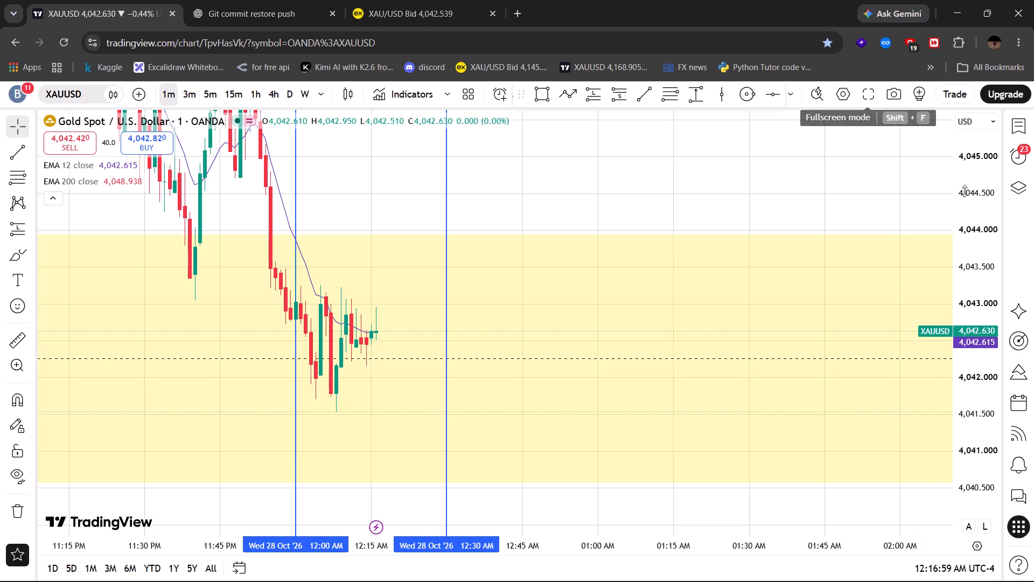
pyautogui.moveTo(965, 191); pyautogui.dragTo(968, 330)
pyautogui.moveTo(672, 209); pyautogui.dragTo(636, 169)
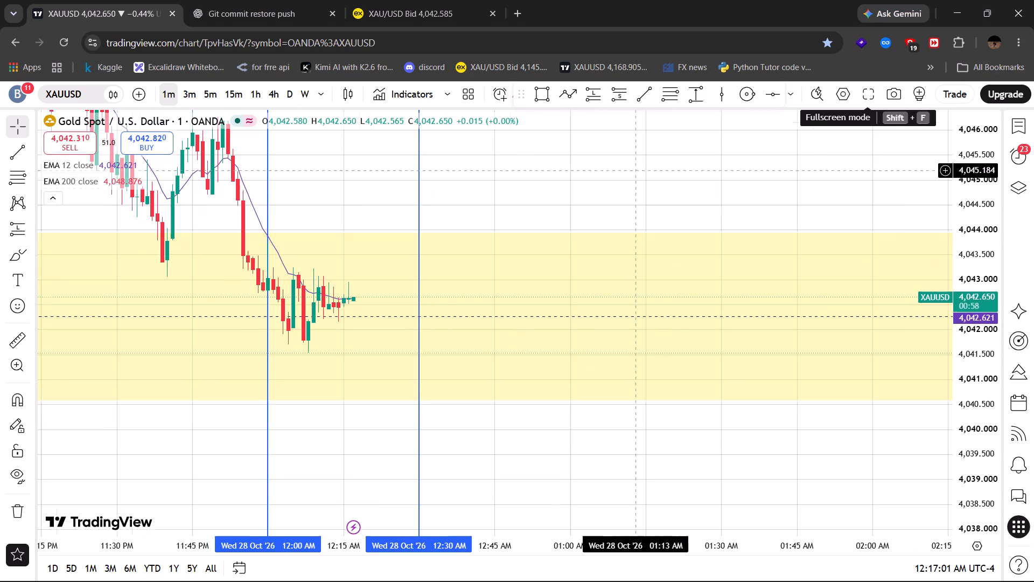
pyautogui.moveTo(636, 169); pyautogui.dragTo(635, 170)
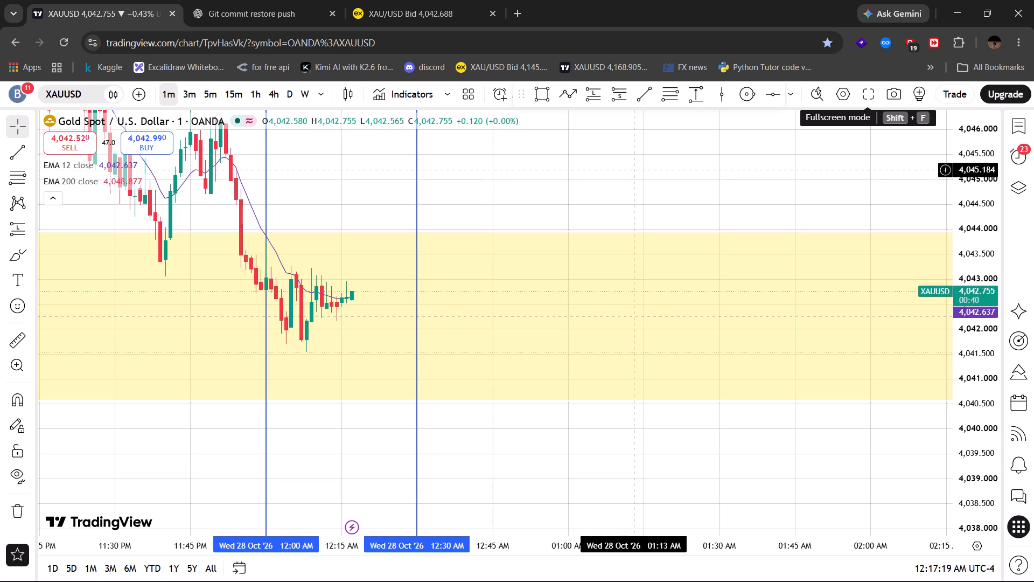
pyautogui.click(635, 170)
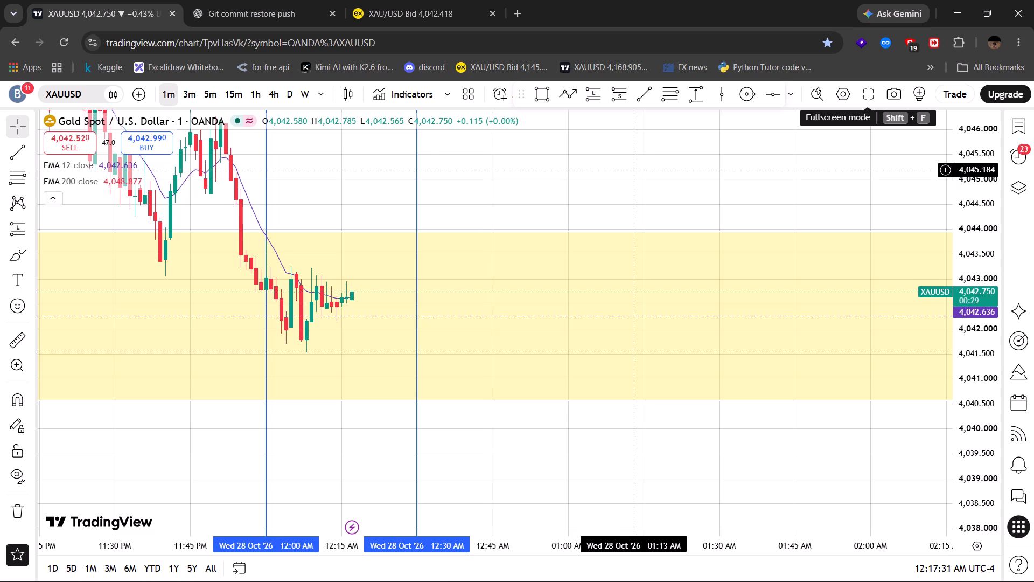
pyautogui.moveTo(635, 170); pyautogui.dragTo(771, 301)
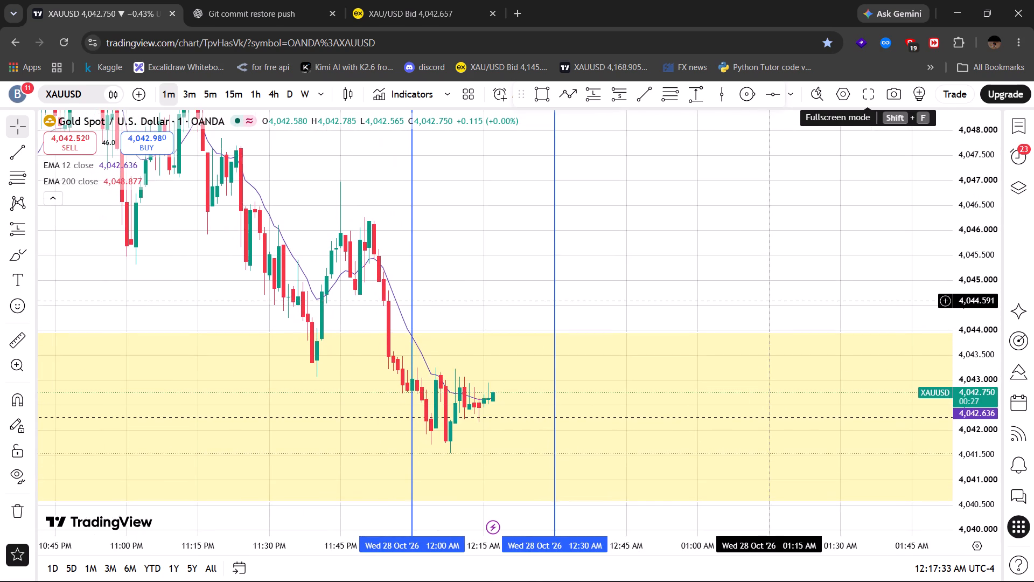
pyautogui.moveTo(771, 301); pyautogui.dragTo(694, 210)
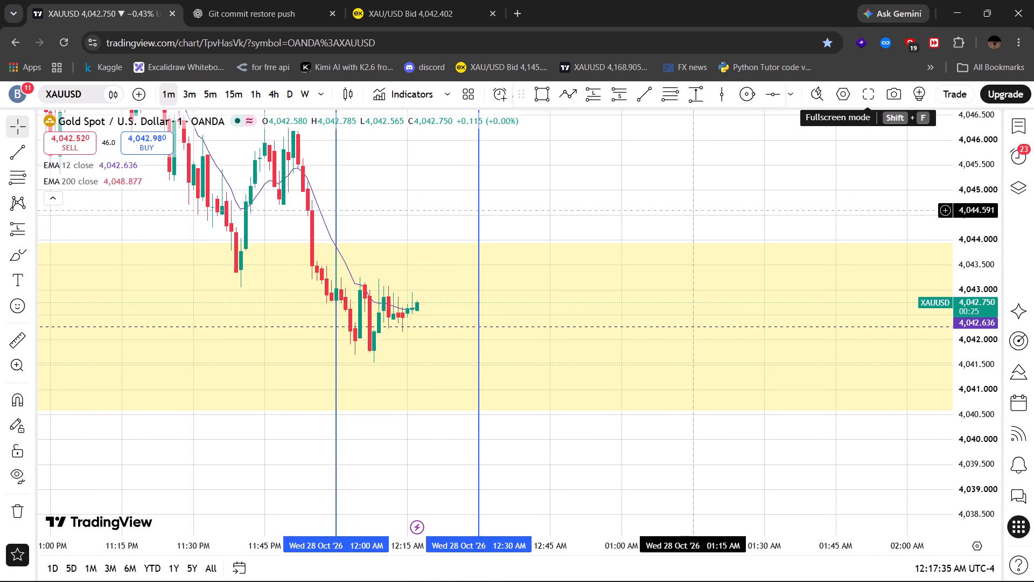
pyautogui.moveTo(694, 210); pyautogui.dragTo(694, 212)
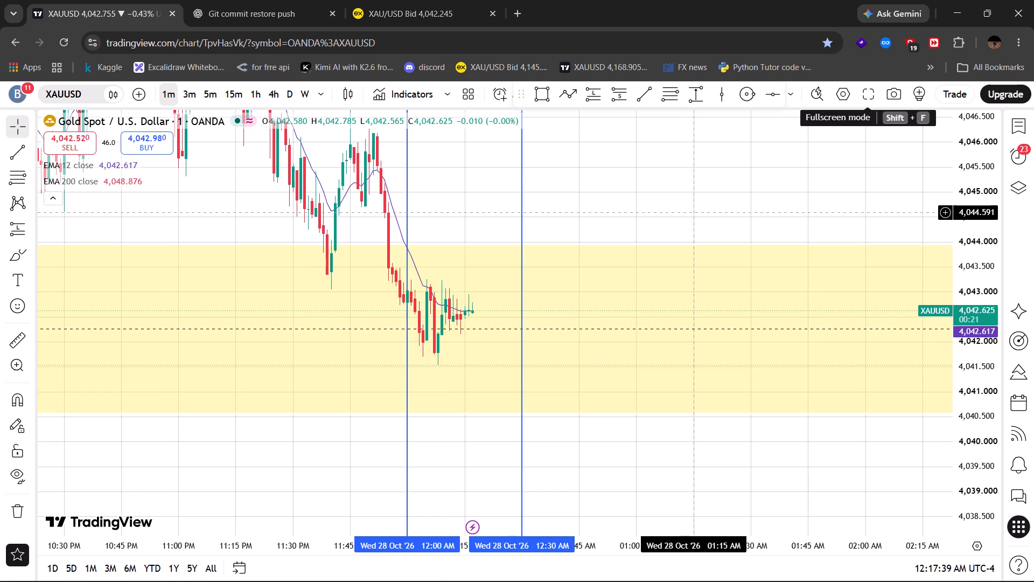
pyautogui.moveTo(694, 212); pyautogui.dragTo(714, 341)
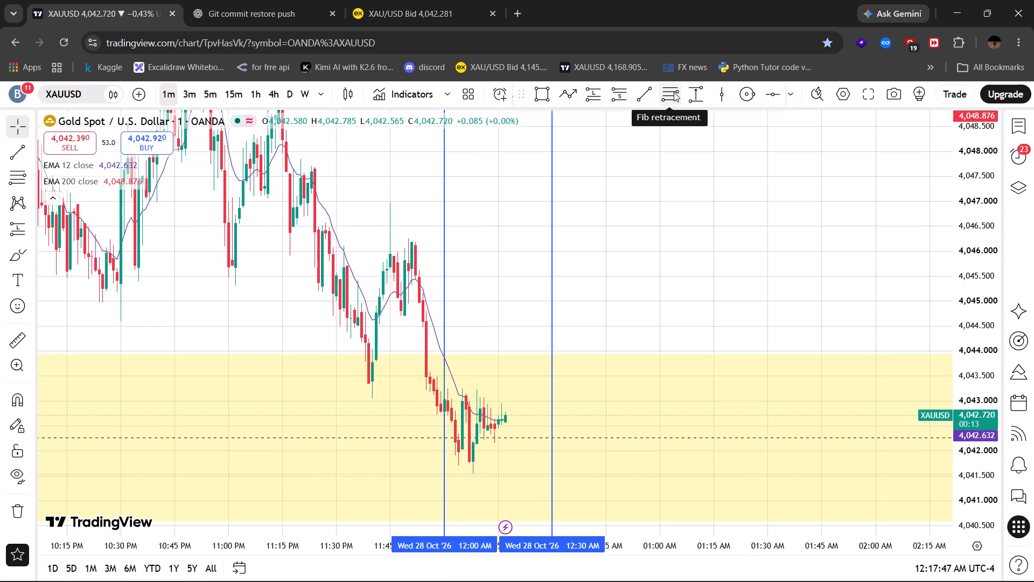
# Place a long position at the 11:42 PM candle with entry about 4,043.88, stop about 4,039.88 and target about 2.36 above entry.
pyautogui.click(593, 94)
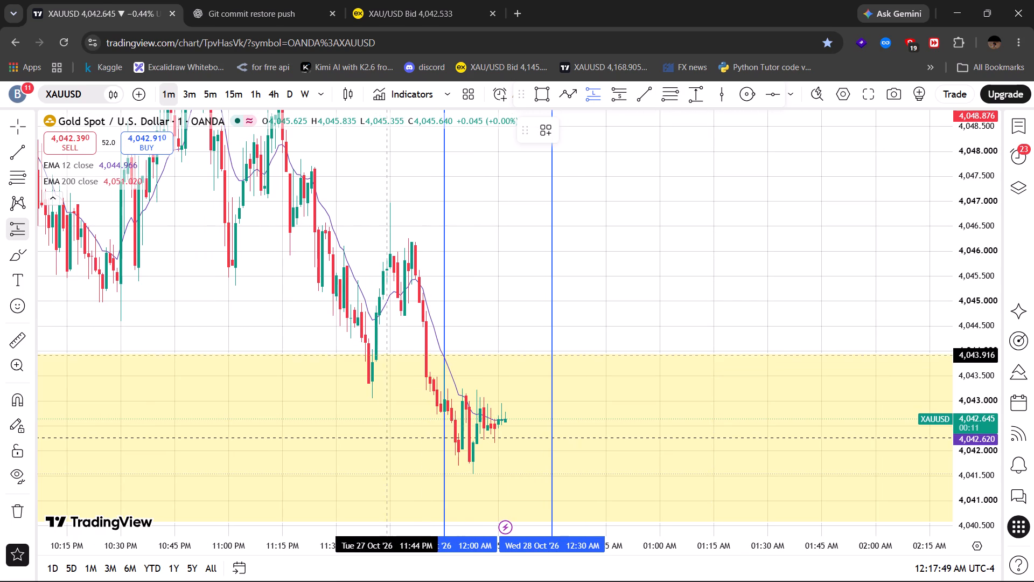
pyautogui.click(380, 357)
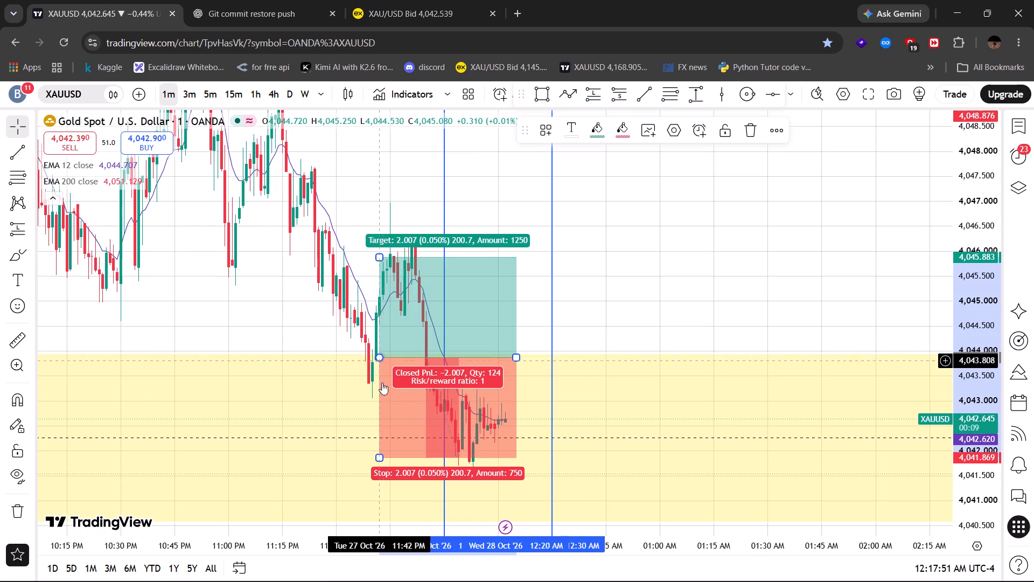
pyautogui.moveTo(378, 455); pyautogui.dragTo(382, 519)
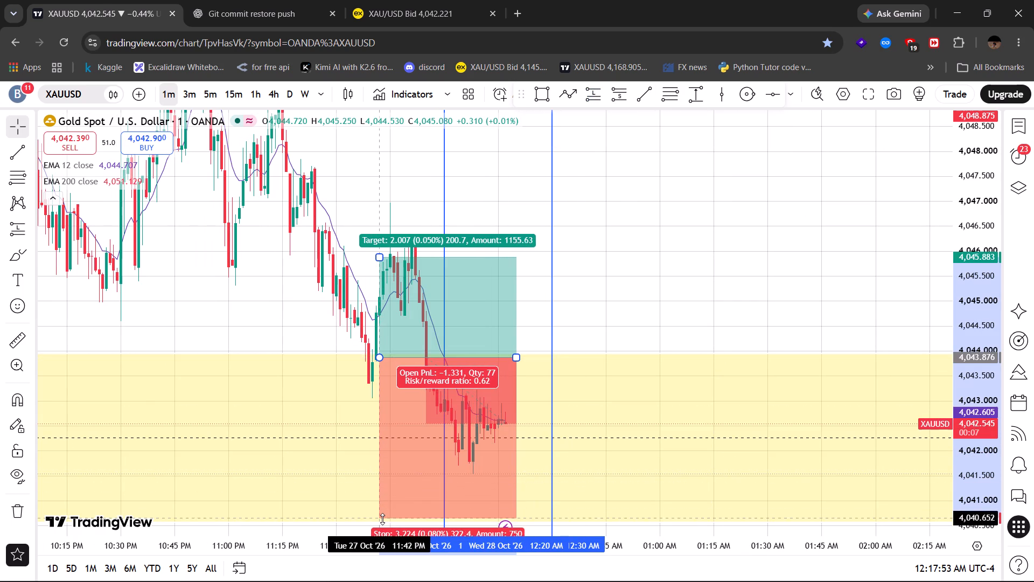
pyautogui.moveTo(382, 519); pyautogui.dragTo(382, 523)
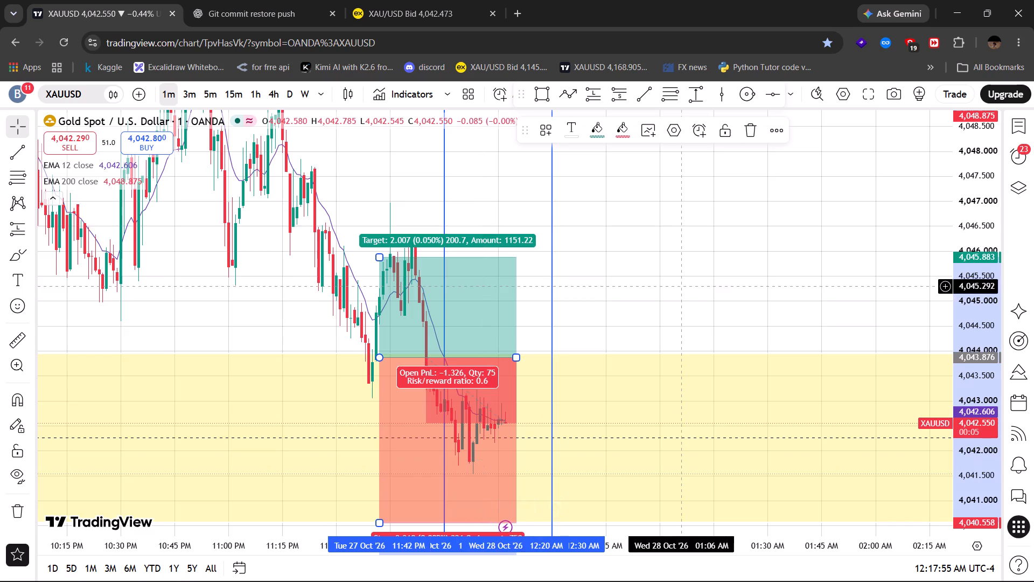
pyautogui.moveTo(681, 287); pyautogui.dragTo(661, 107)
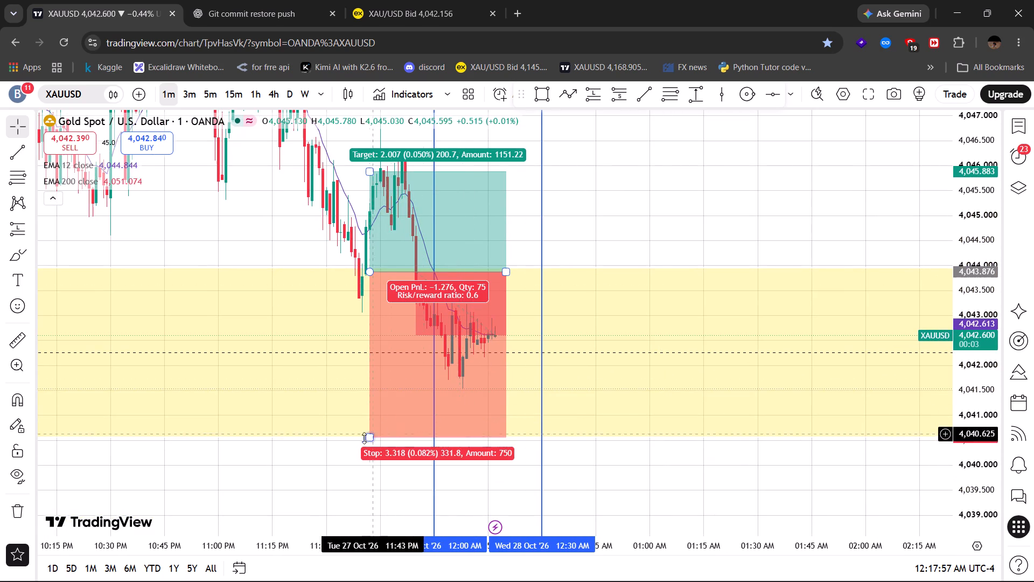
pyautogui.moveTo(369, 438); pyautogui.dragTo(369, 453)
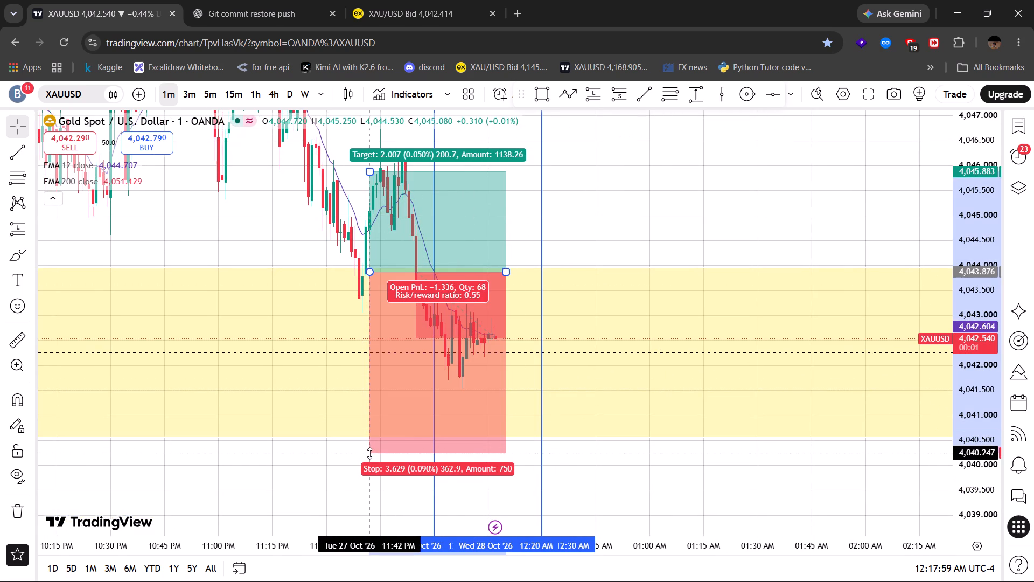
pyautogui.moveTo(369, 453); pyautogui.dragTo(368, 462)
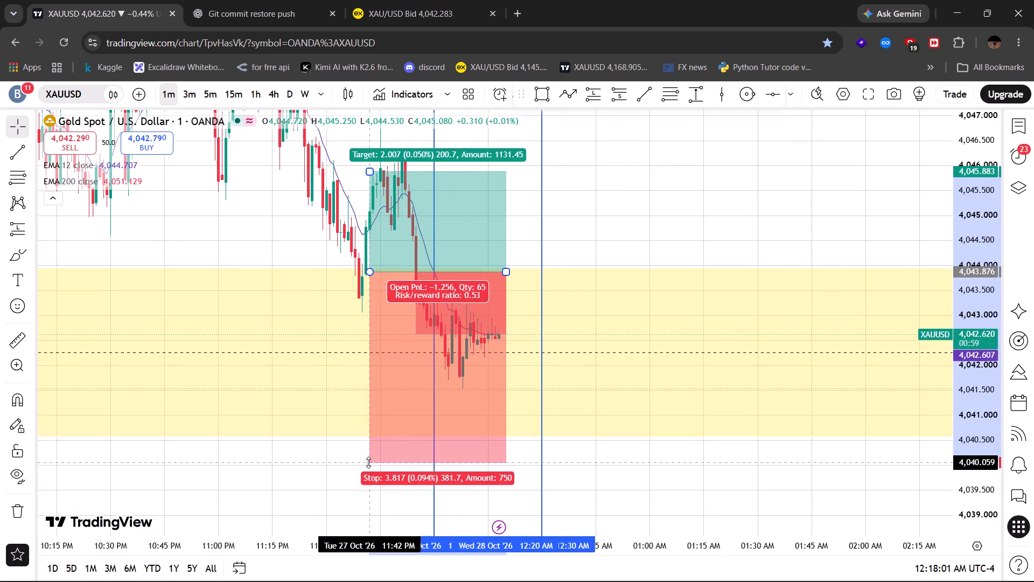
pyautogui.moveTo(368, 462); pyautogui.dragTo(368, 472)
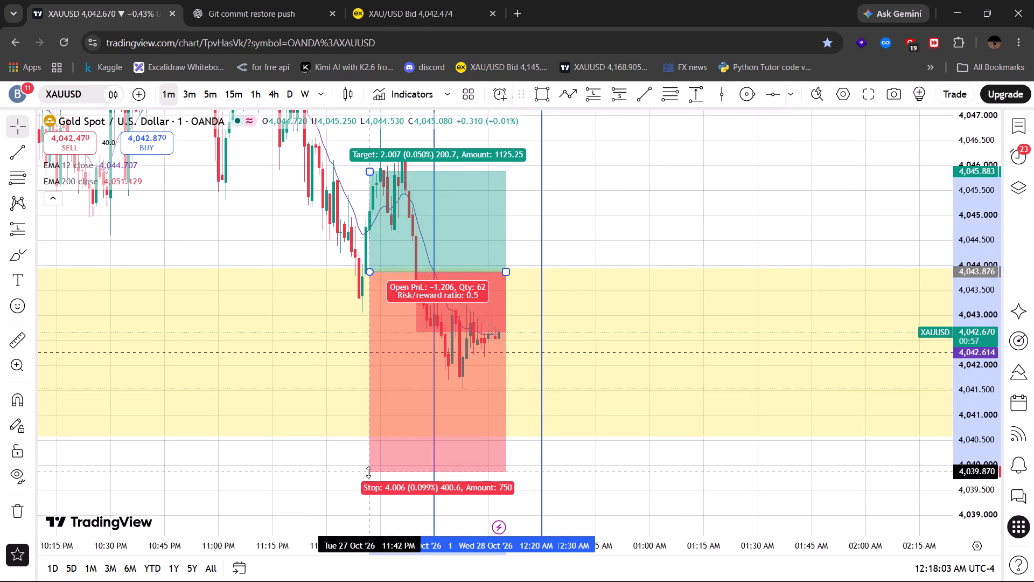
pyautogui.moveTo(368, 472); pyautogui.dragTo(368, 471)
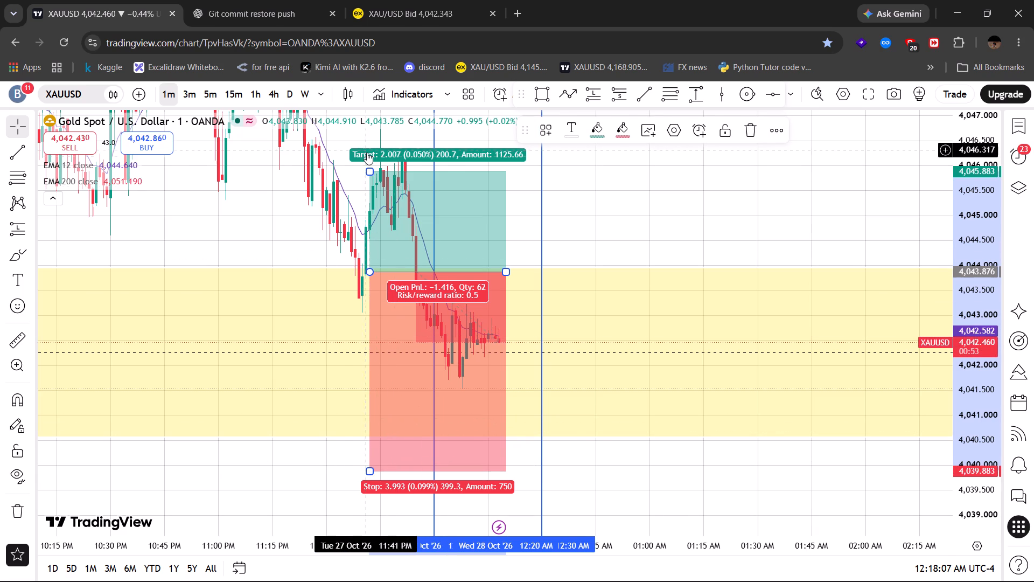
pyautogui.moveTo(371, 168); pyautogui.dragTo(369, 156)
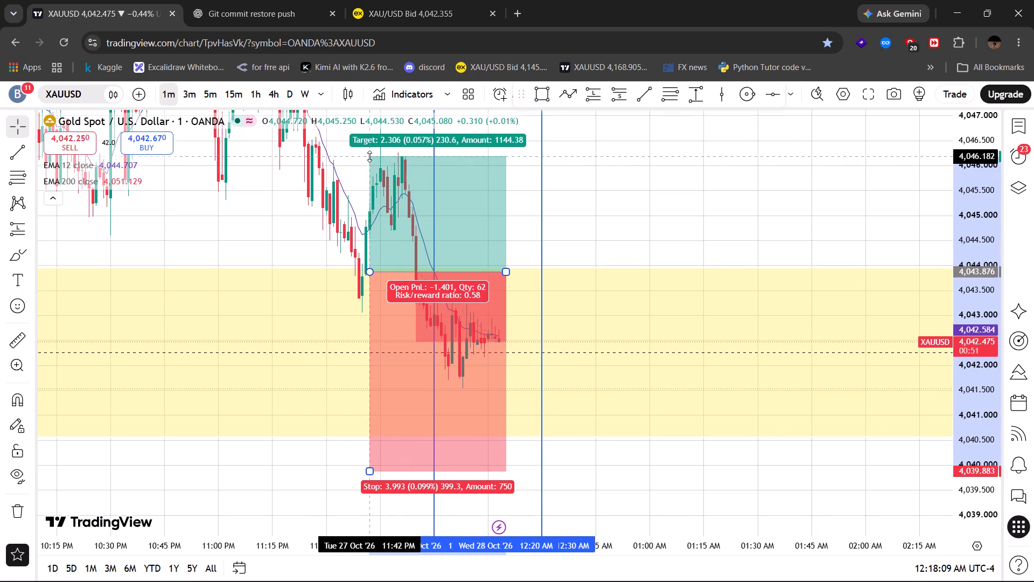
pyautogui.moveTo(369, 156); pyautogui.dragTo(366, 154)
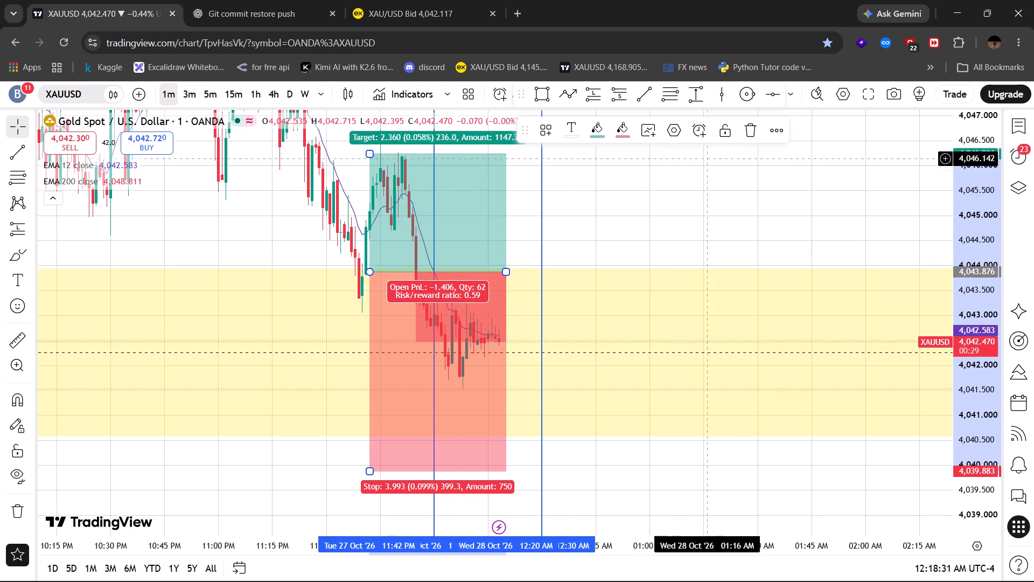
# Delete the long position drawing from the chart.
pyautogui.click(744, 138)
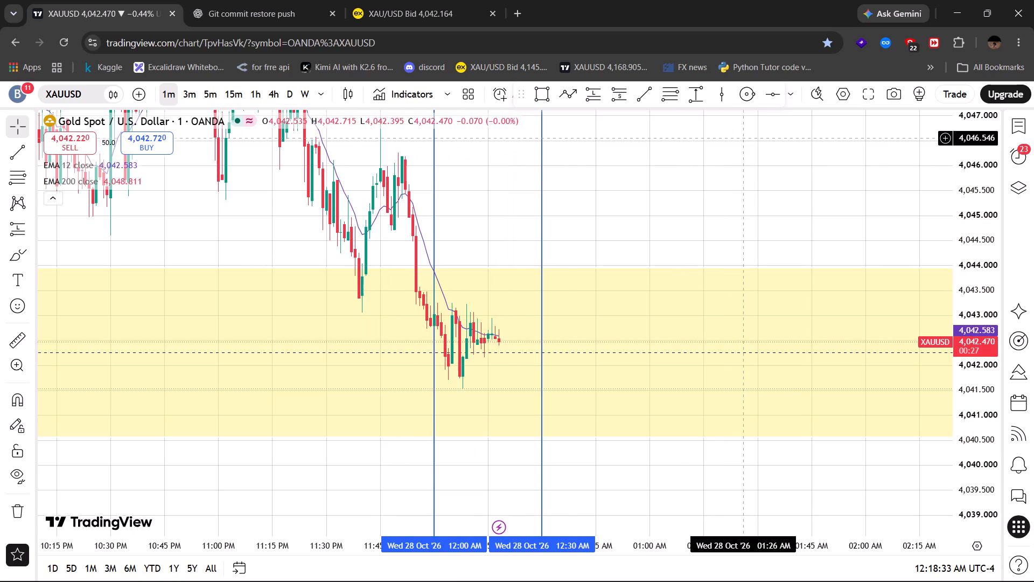